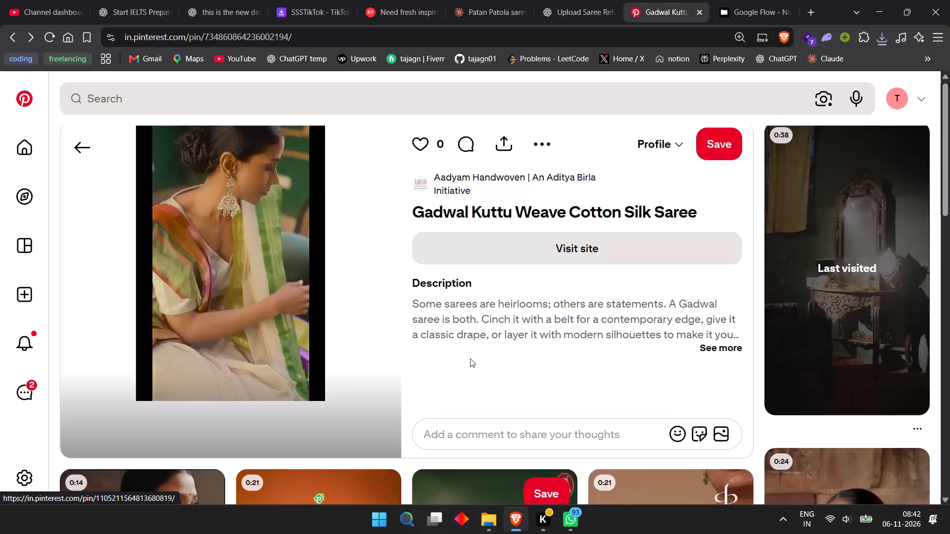
Watch the Anantham Silks, Kajree "Timeless Grace" and Ratanshi Kheraj Sarees video pins with sound for ad reference, returning to the Anantham Silks pin.
scroll(493, 358, down, 3)
click(520, 366)
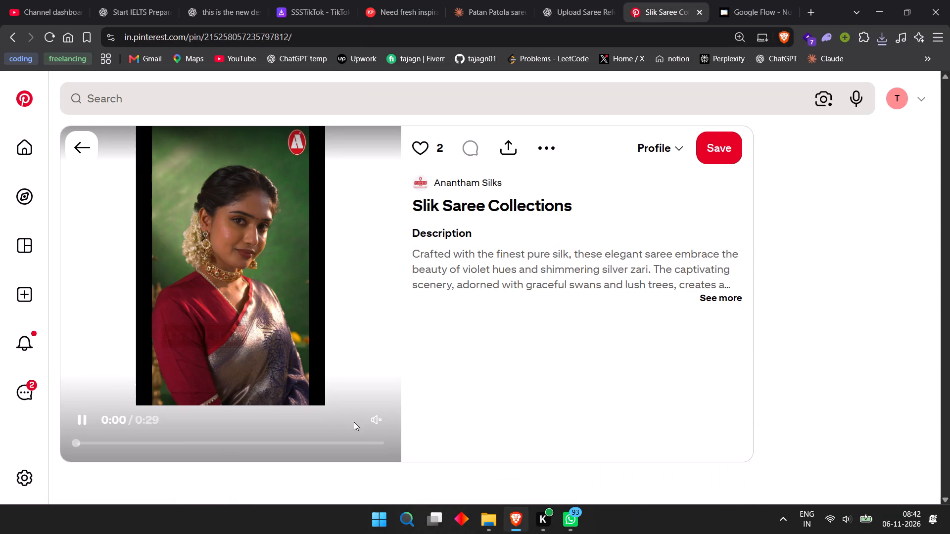
click(381, 424)
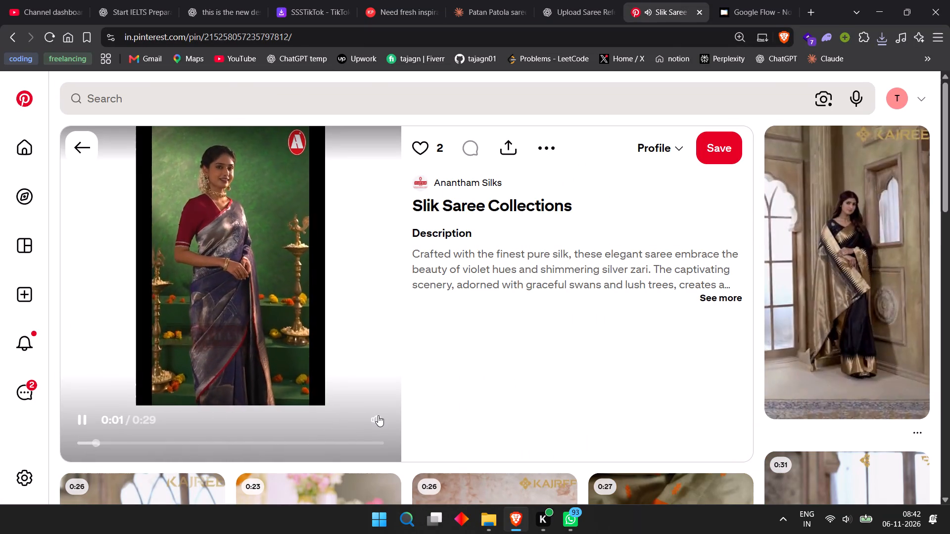
click(824, 266)
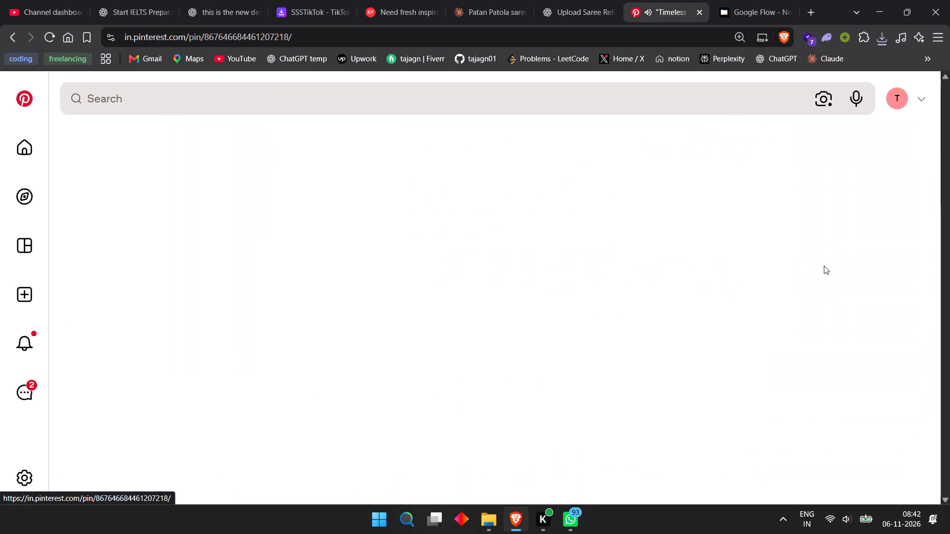
click(380, 423)
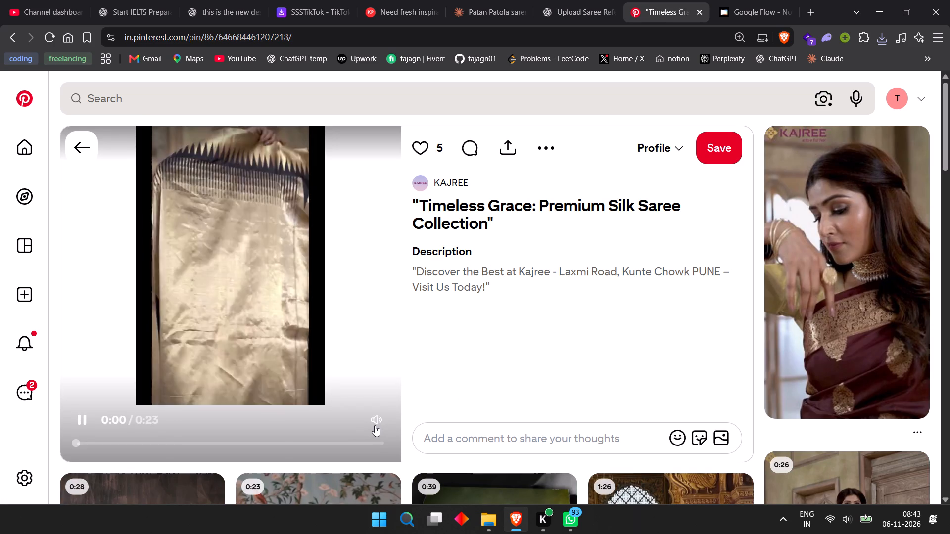
scroll(377, 421, down, 2)
scroll(377, 420, up, 3)
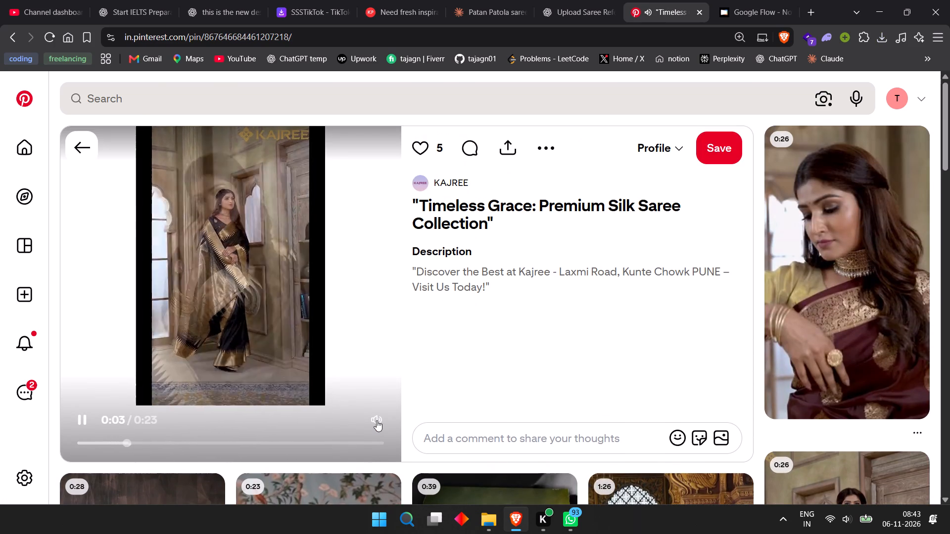
scroll(377, 420, down, 5)
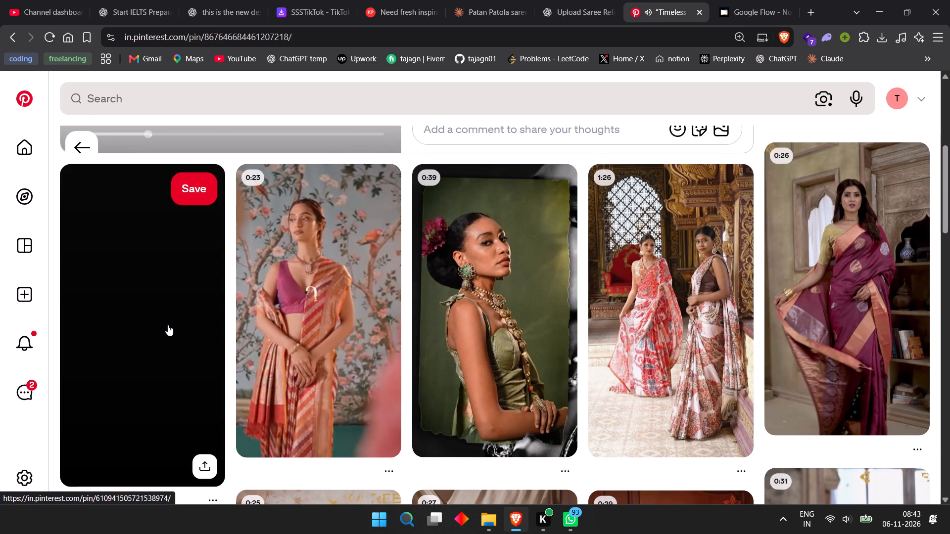
click(296, 305)
click(375, 416)
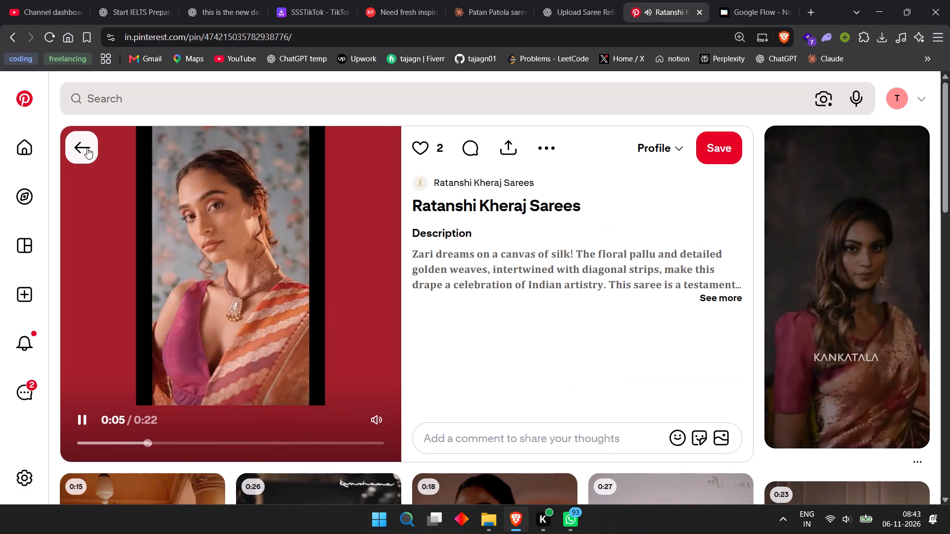
click(87, 148)
click(87, 148)
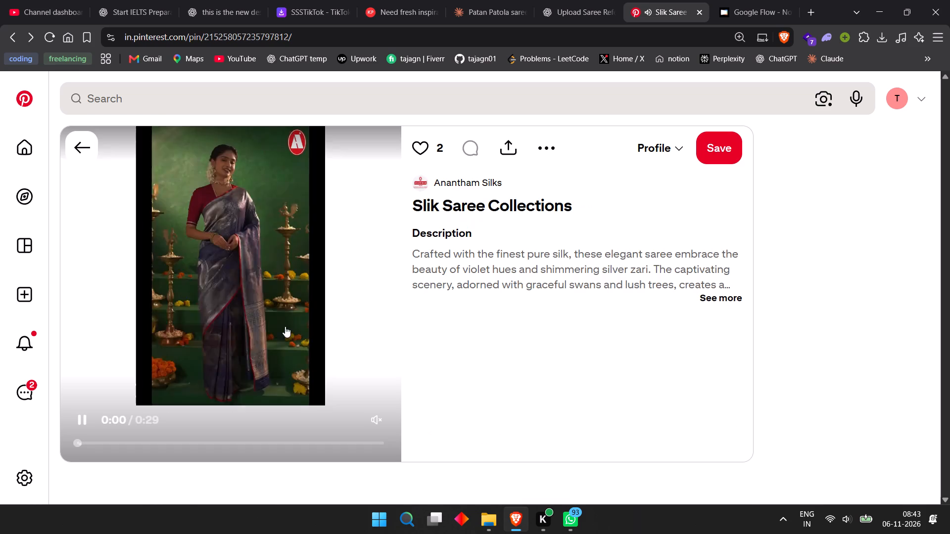
Watch Kajree's "Luxe Drapes" and "Royal Weaves" saree video pins with sound from the related pins.
scroll(333, 330, down, 2)
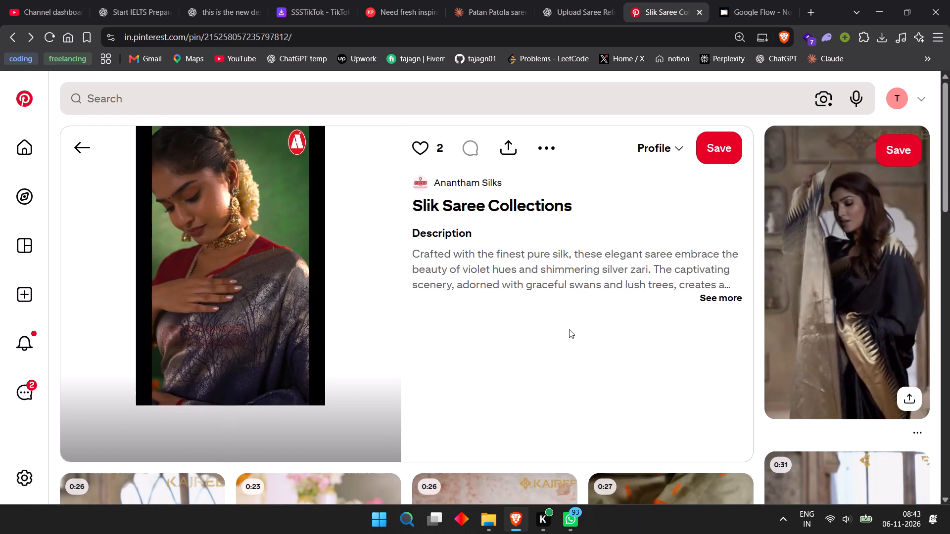
scroll(569, 329, down, 4)
click(534, 349)
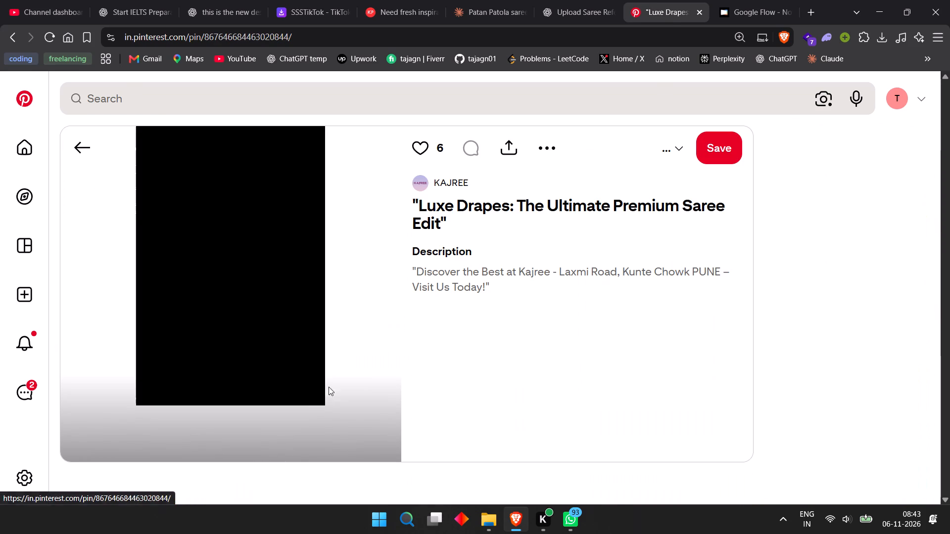
click(377, 417)
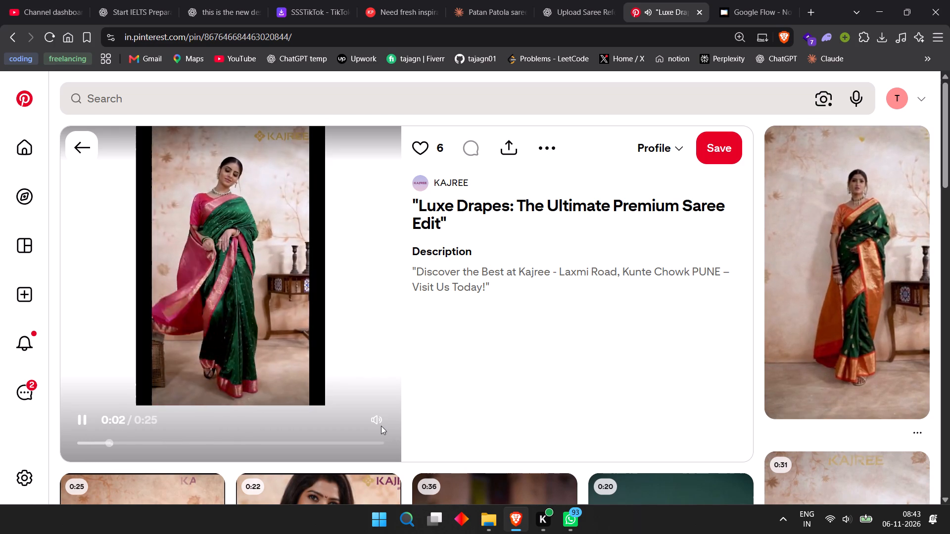
scroll(511, 367, down, 4)
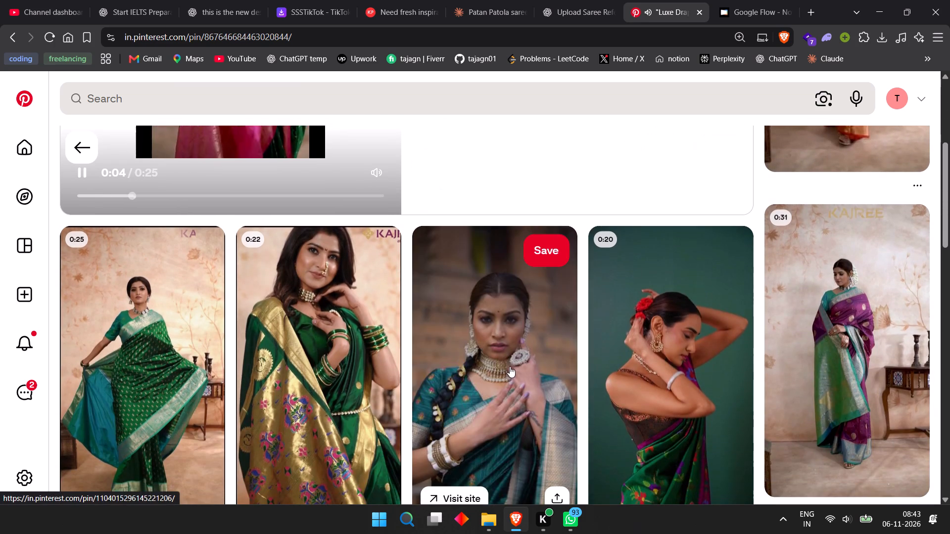
click(328, 374)
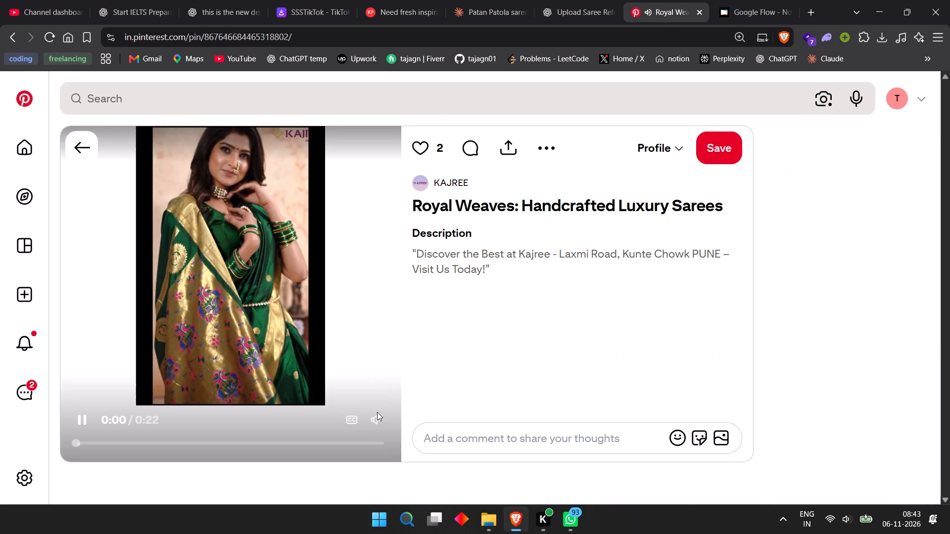
click(377, 416)
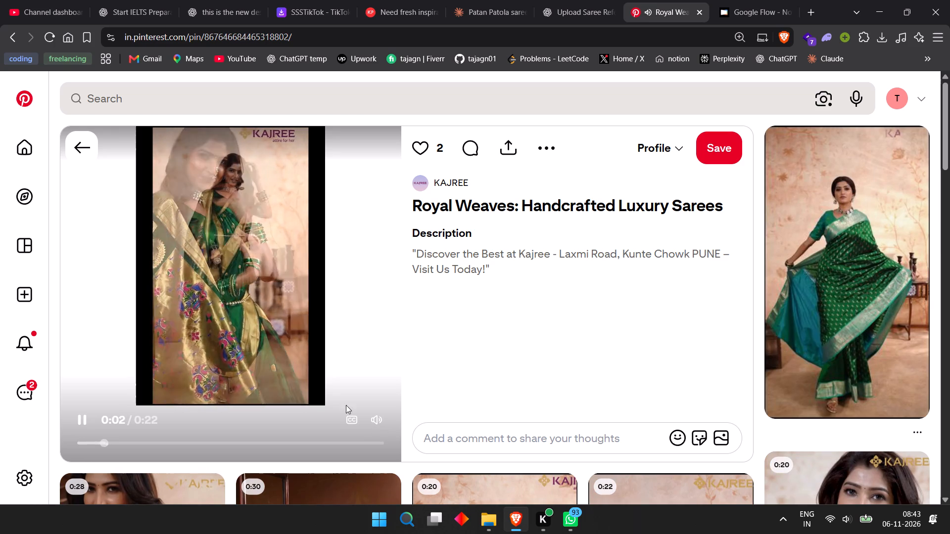
Watch Kajree's "Golden Threads of Tradition" video pin from the Luxe Drapes related pins with sound, and go back.
click(85, 148)
scroll(423, 263, down, 1)
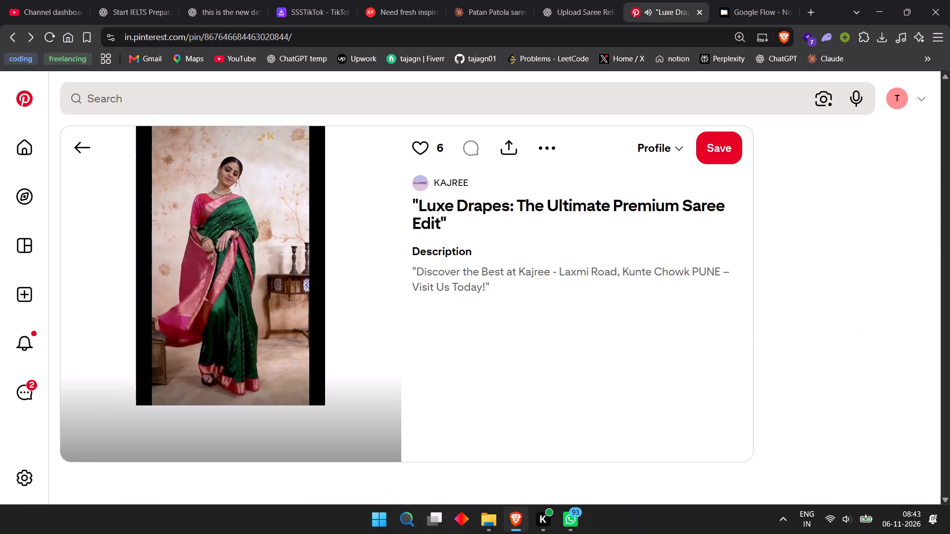
scroll(437, 280, down, 5)
scroll(593, 309, down, 4)
scroll(765, 266, down, 1)
scroll(431, 222, down, 4)
click(323, 227)
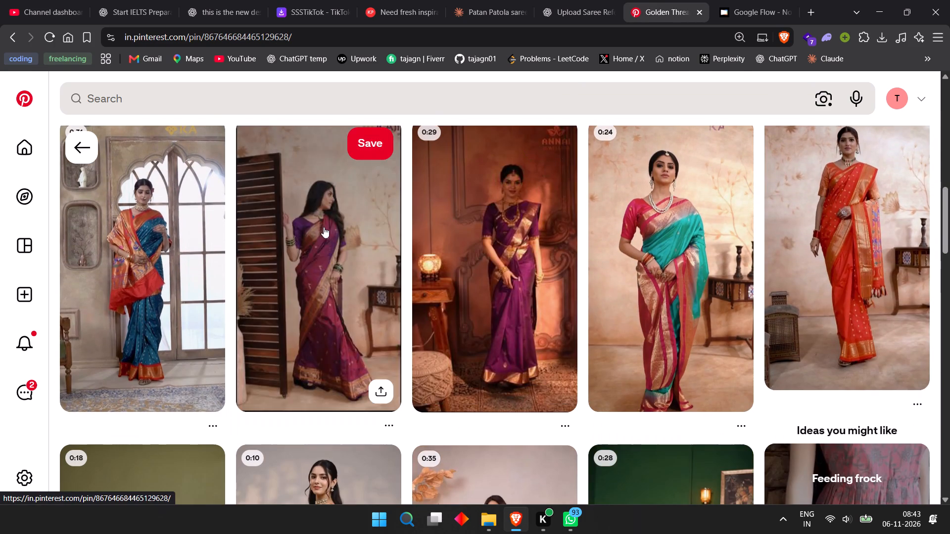
click(372, 417)
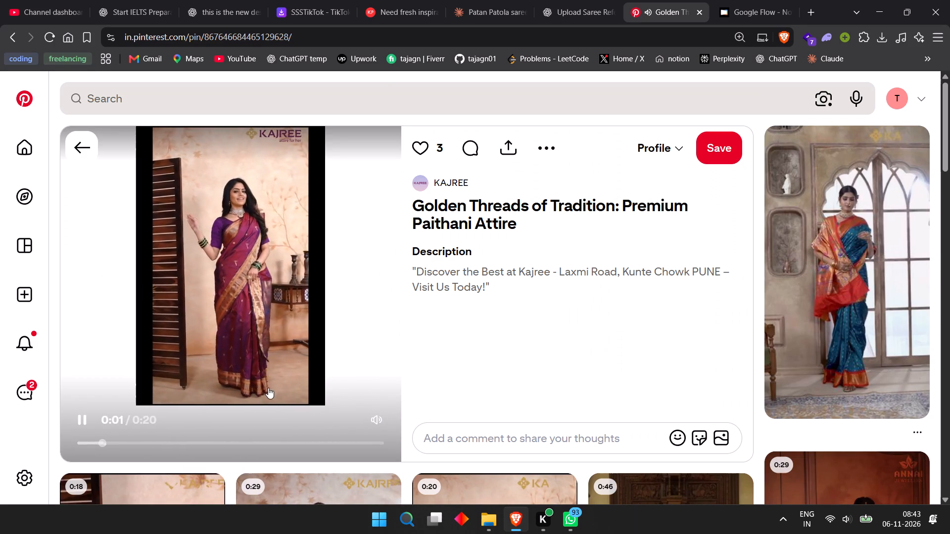
click(90, 155)
Search Pinterest for "patan patola ads".
click(146, 104)
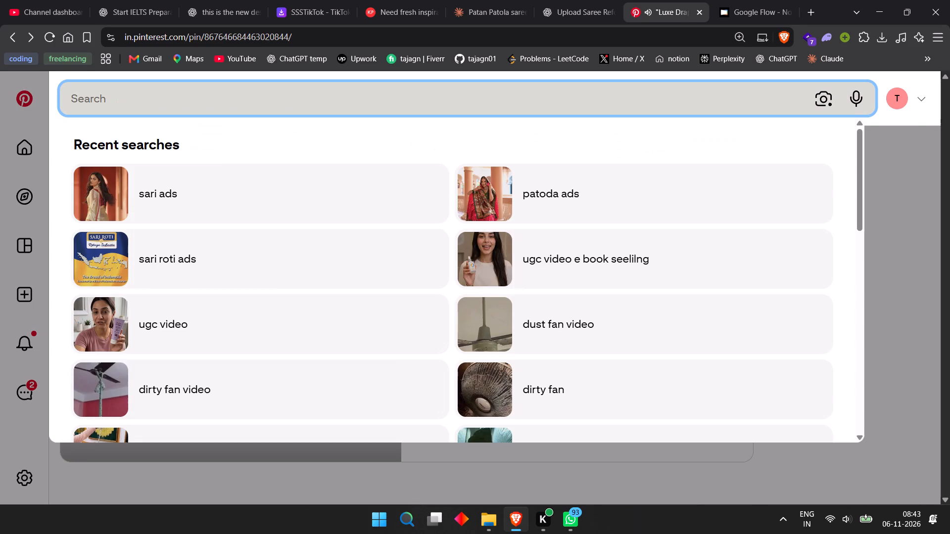
text(patan)
key(space)
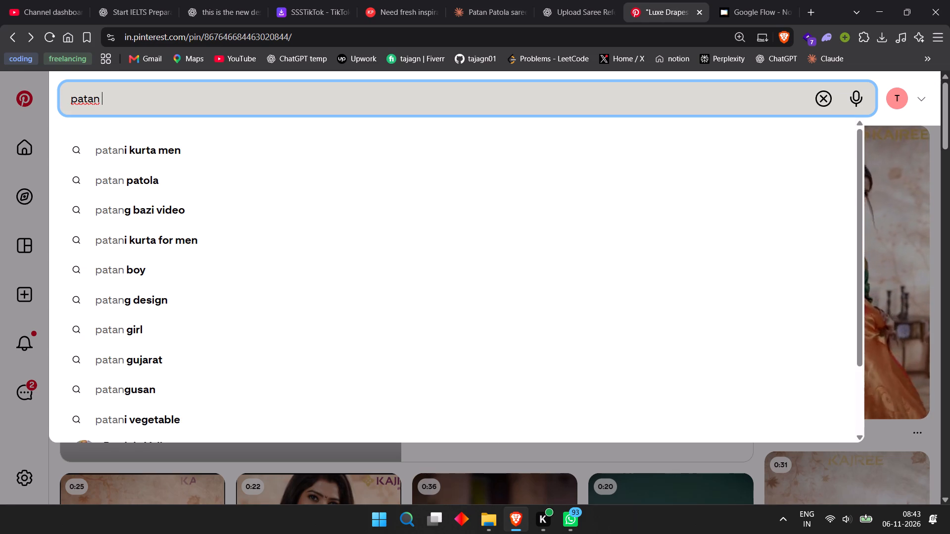
key(Down)
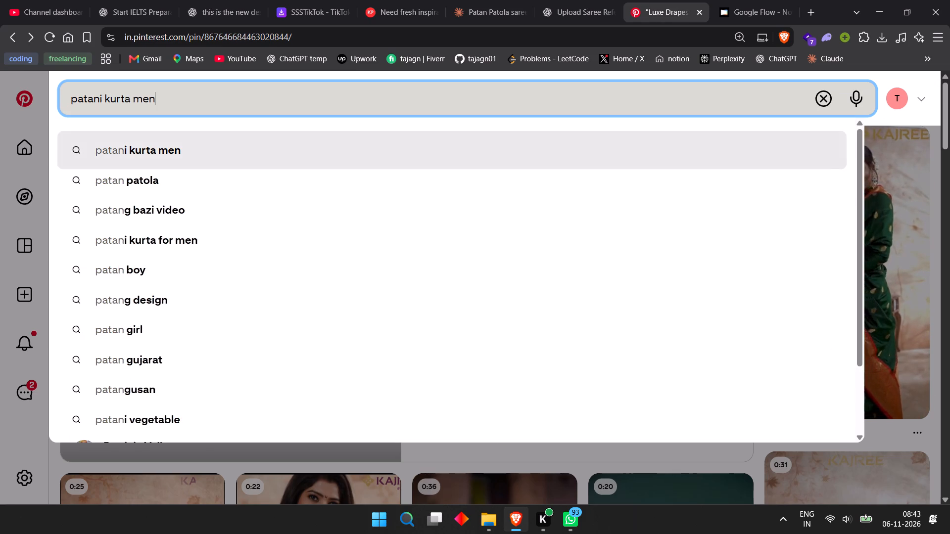
key(Down)
key(space)
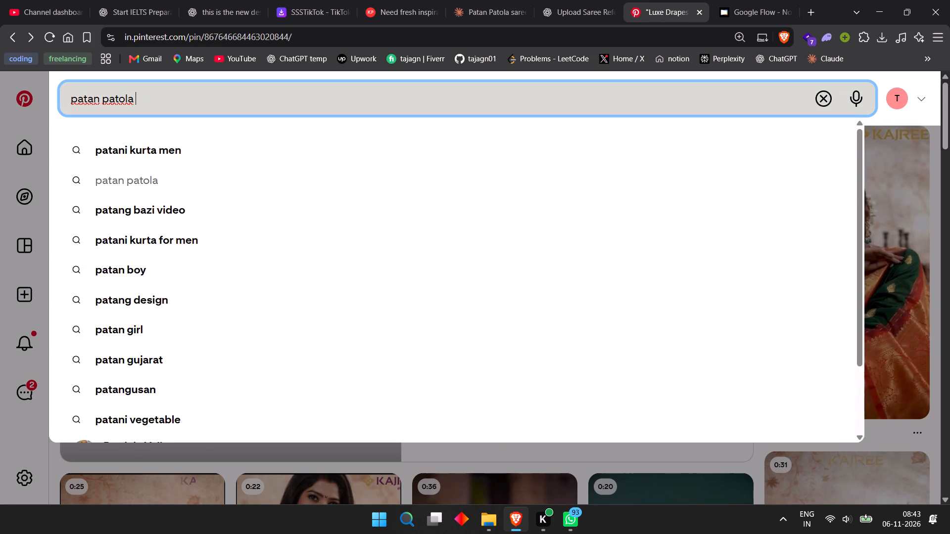
text(ds)
key(BackSpace)
key(BackSpace)
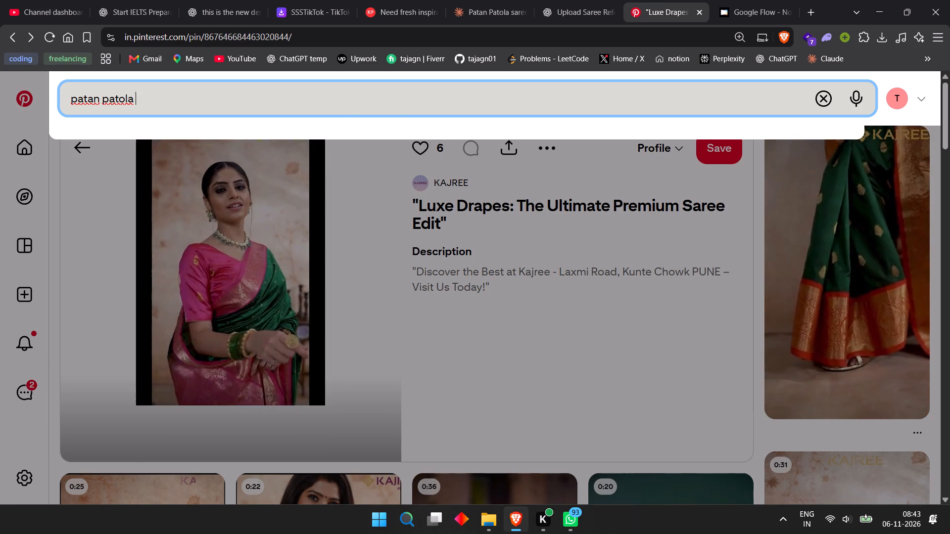
text(as)
key(BackSpace)
text(ds)
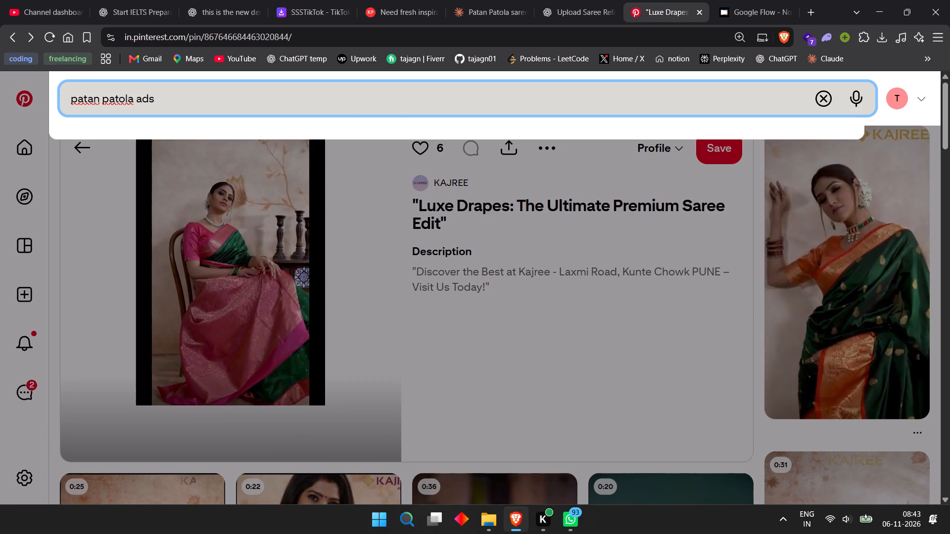
key(Return)
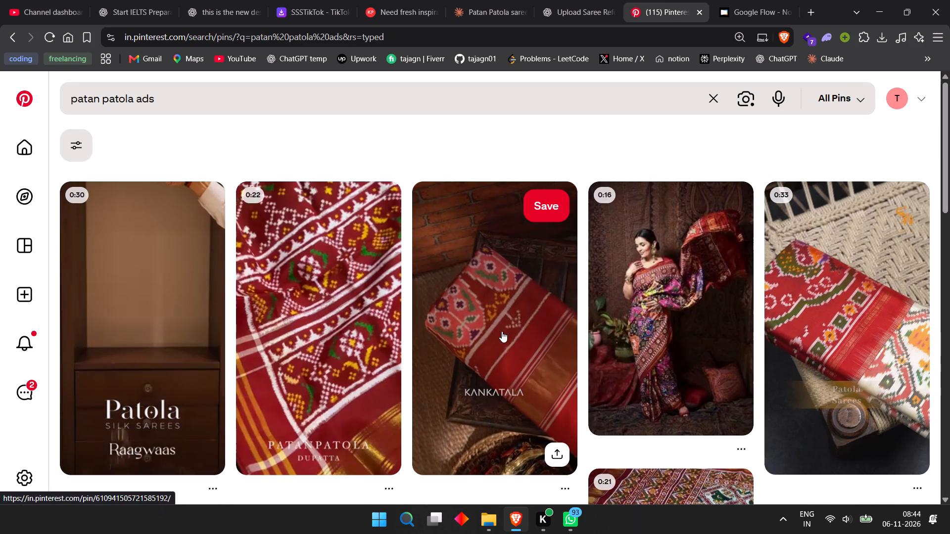
scroll(502, 331, down, 4)
scroll(532, 320, up, 4)
click(644, 279)
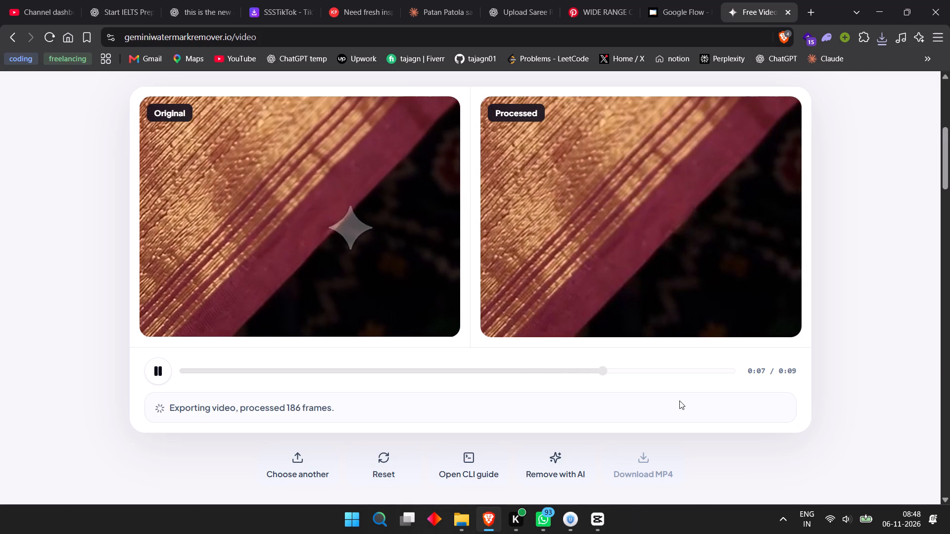
scroll(676, 400, up, 5)
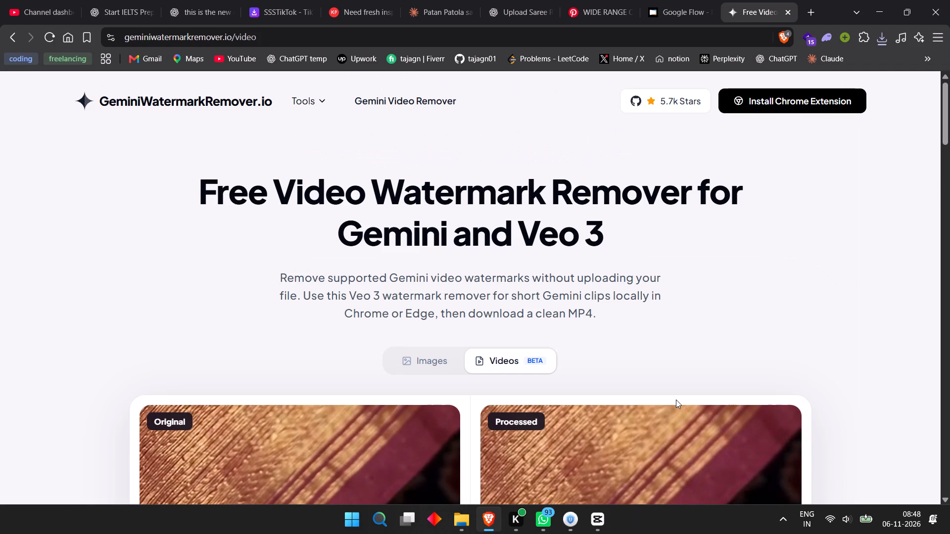
scroll(676, 400, down, 4)
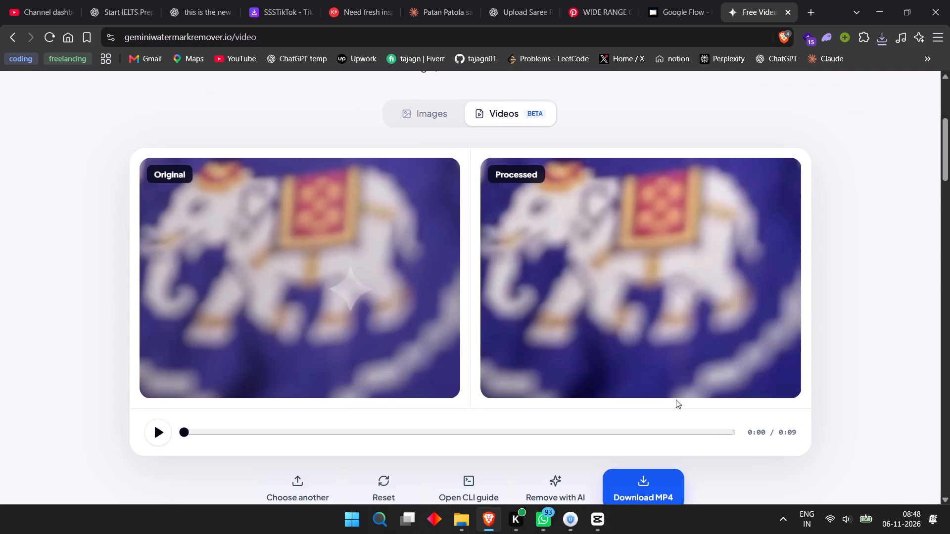
click(660, 492)
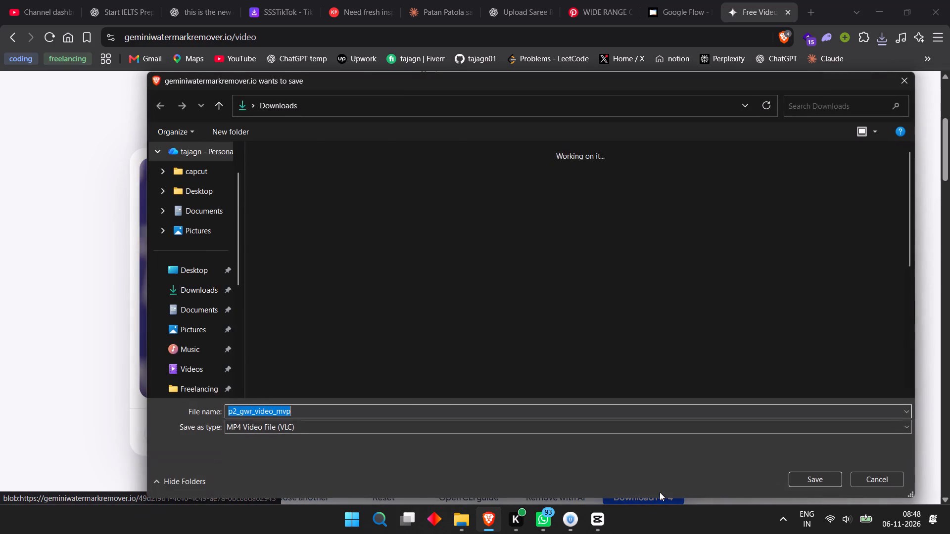
text(p22)
key(Return)
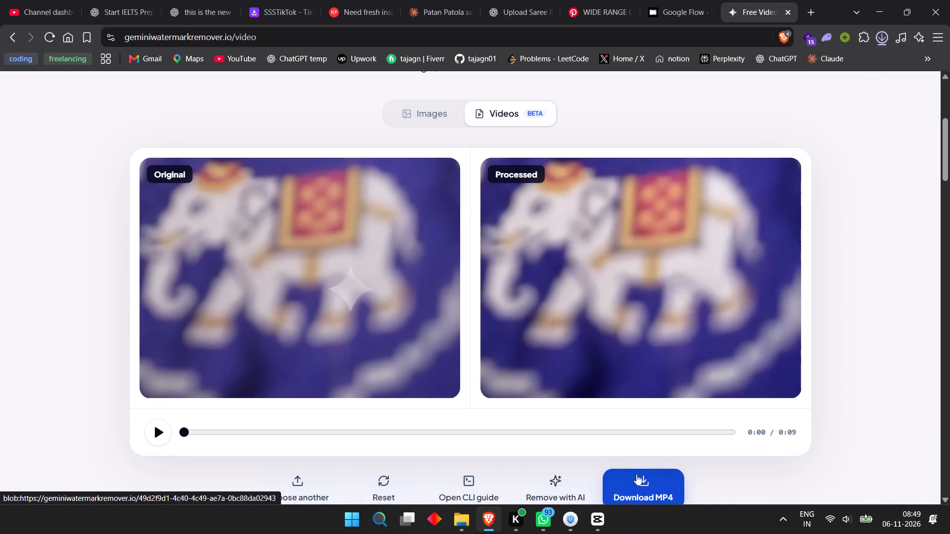
Reset the watermark remover, load p3 from Downloads and start its local cleanup.
click(378, 483)
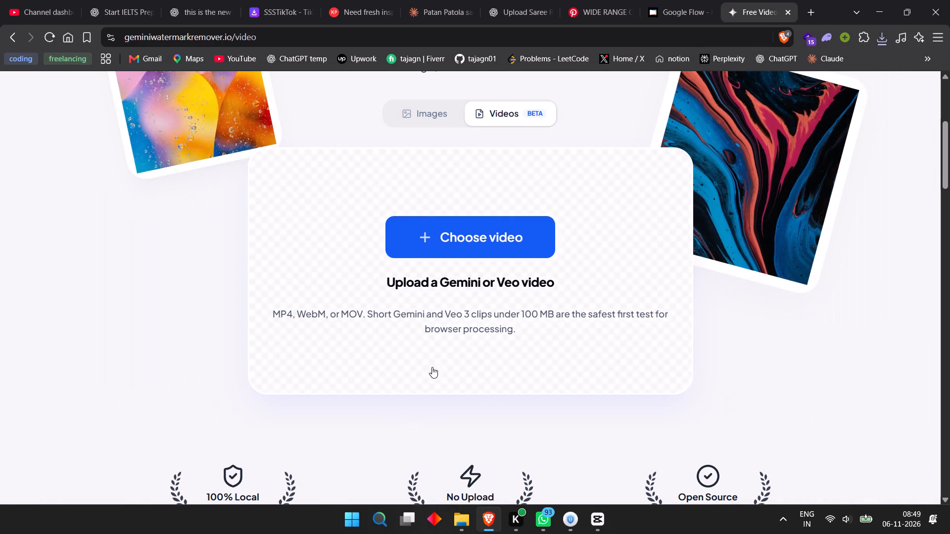
click(485, 229)
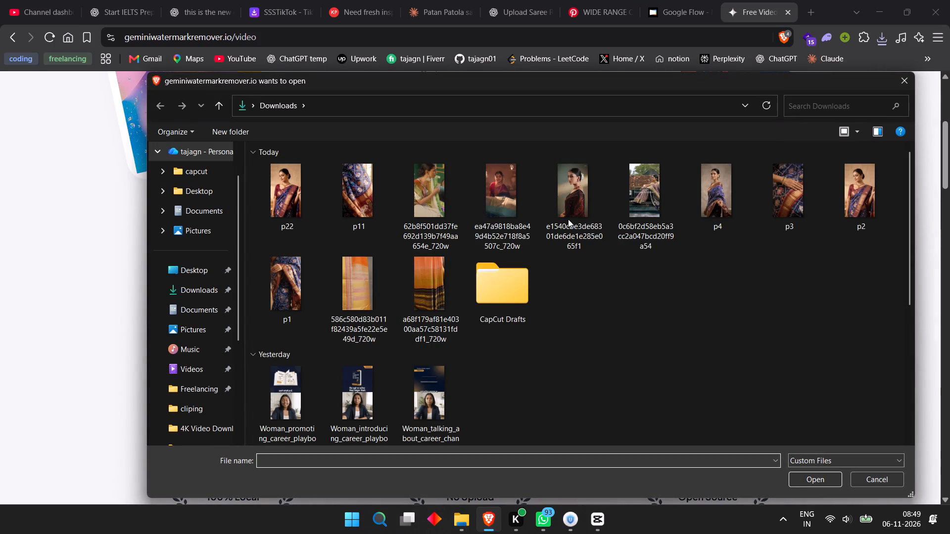
click(781, 211)
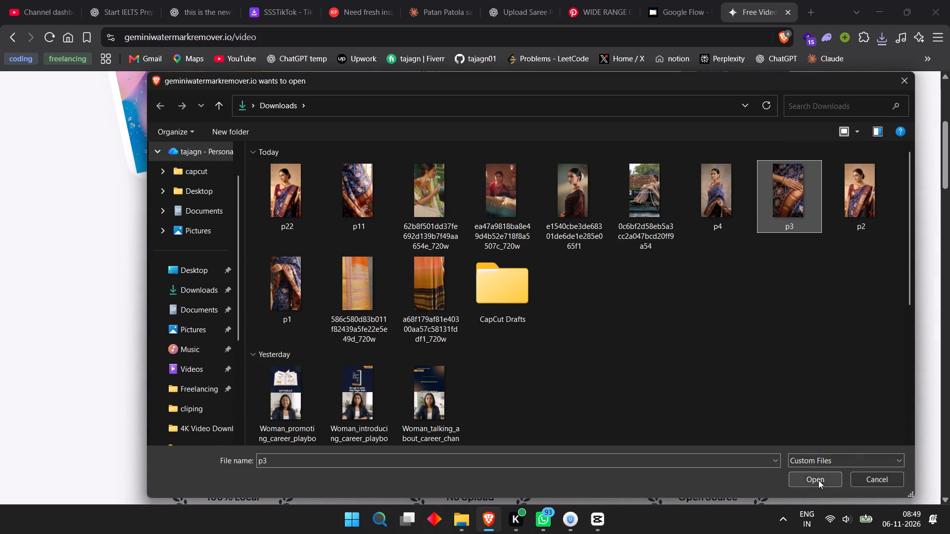
click(818, 480)
click(652, 275)
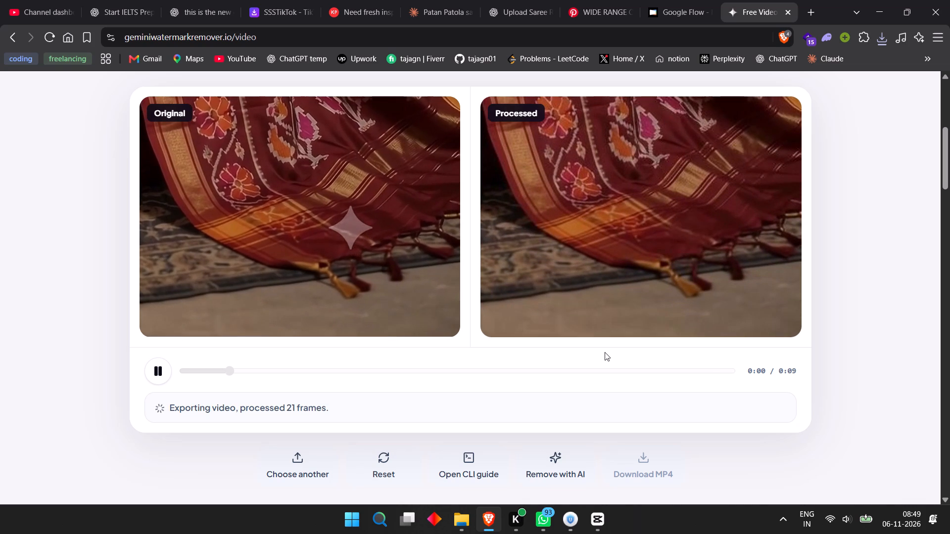
Switch to CapCut and import the cleaned p22 and p11 videos from Downloads into the project media.
click(609, 519)
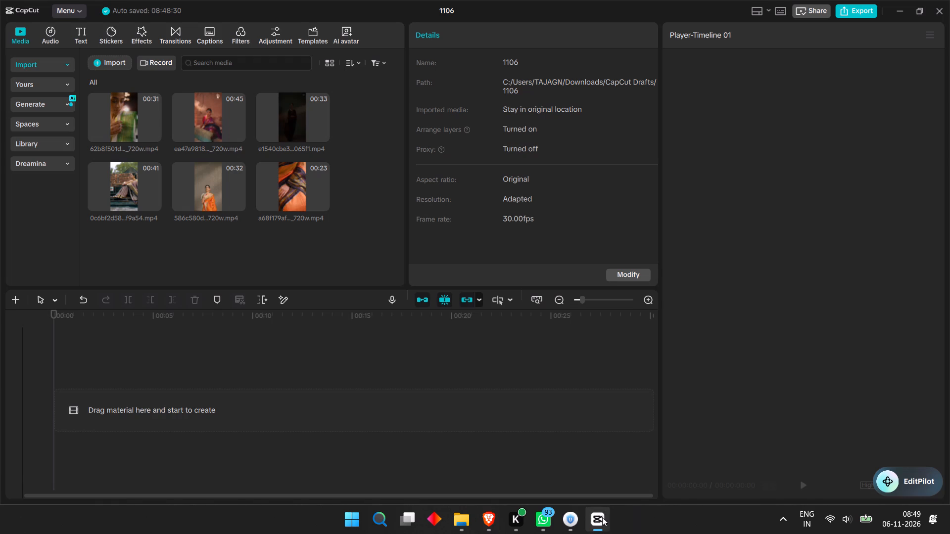
click(114, 68)
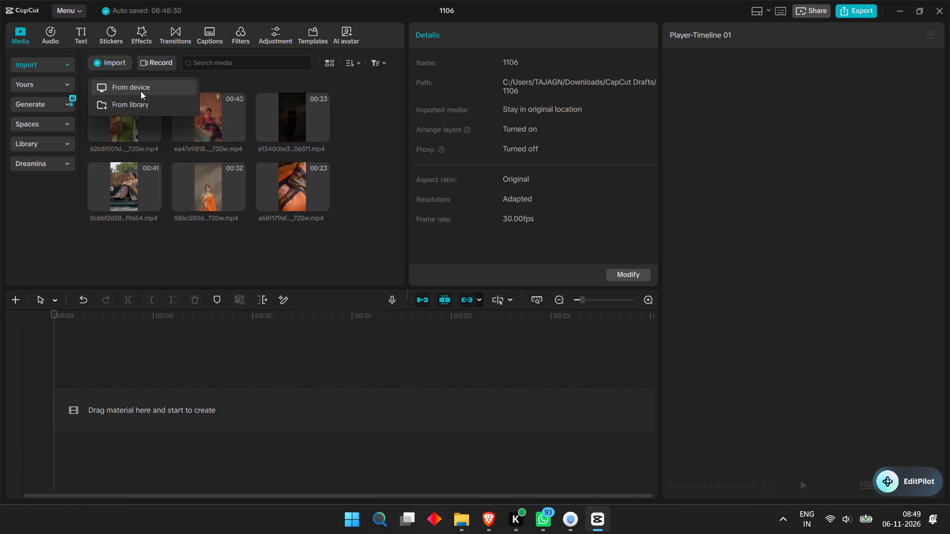
click(141, 90)
click(203, 143)
click(143, 141)
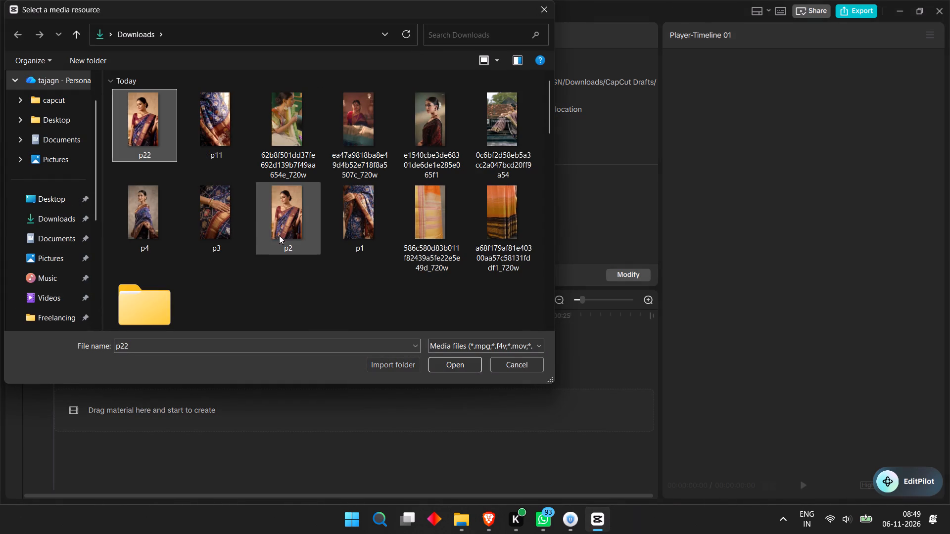
shift+click(195, 136)
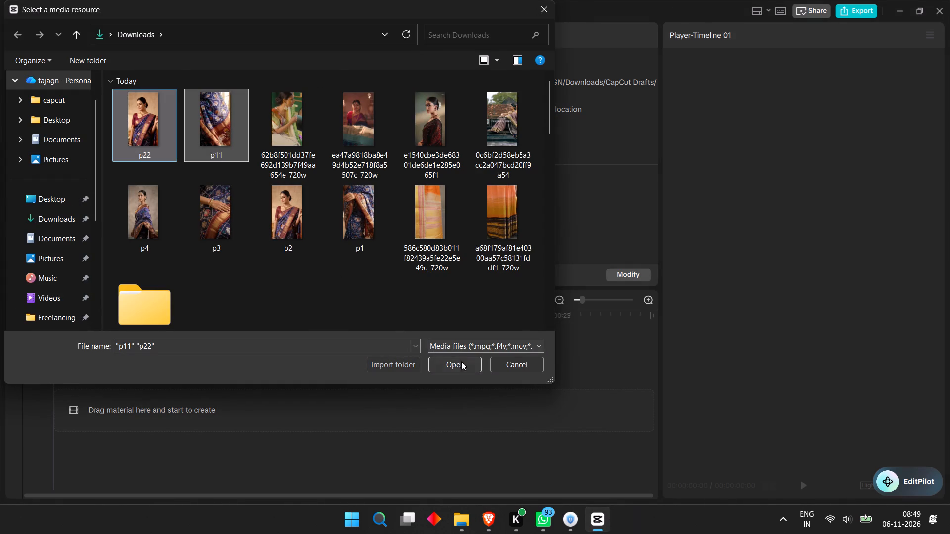
click(464, 365)
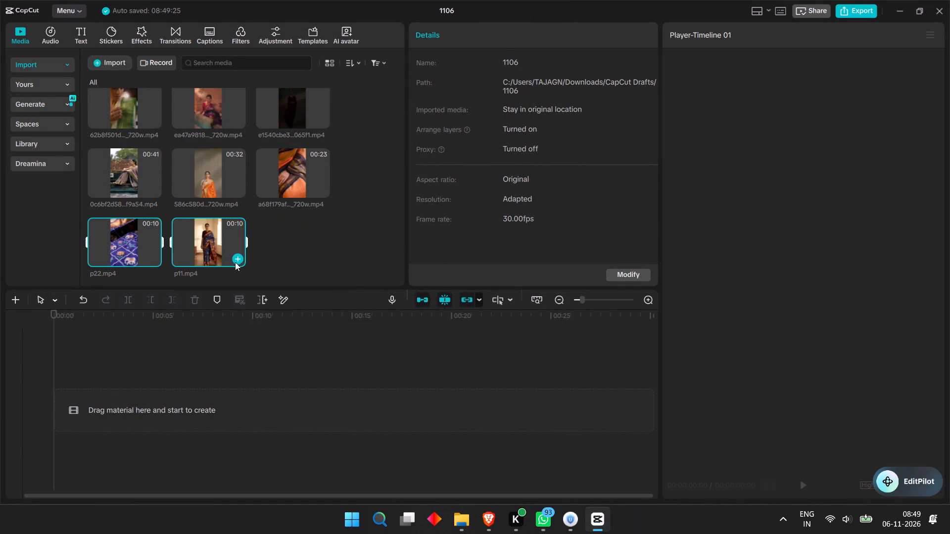
Add both imported clips to the timeline, p22 followed by p11, and clear the selection.
click(156, 258)
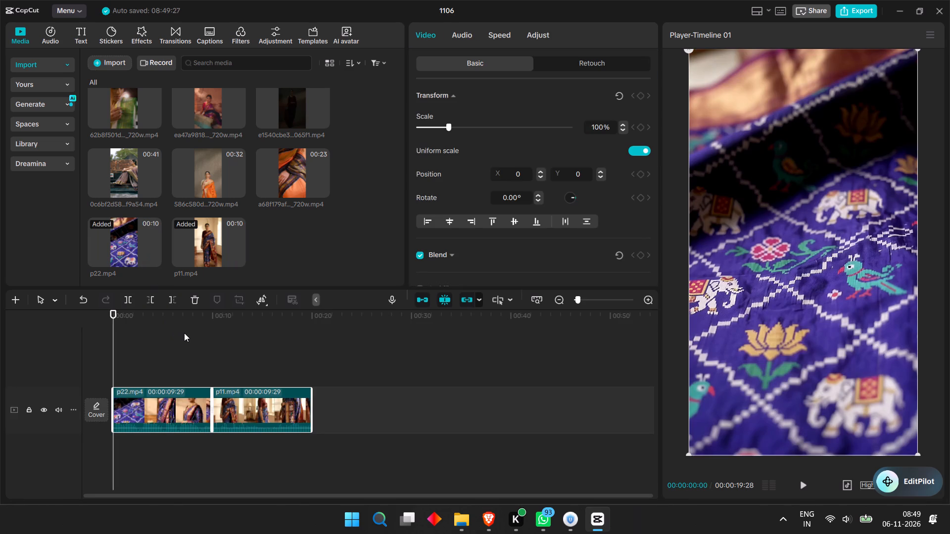
click(286, 373)
Scrub and play the p22 clip from the timeline start to review its picture and sound.
drag(280, 367, 201, 367)
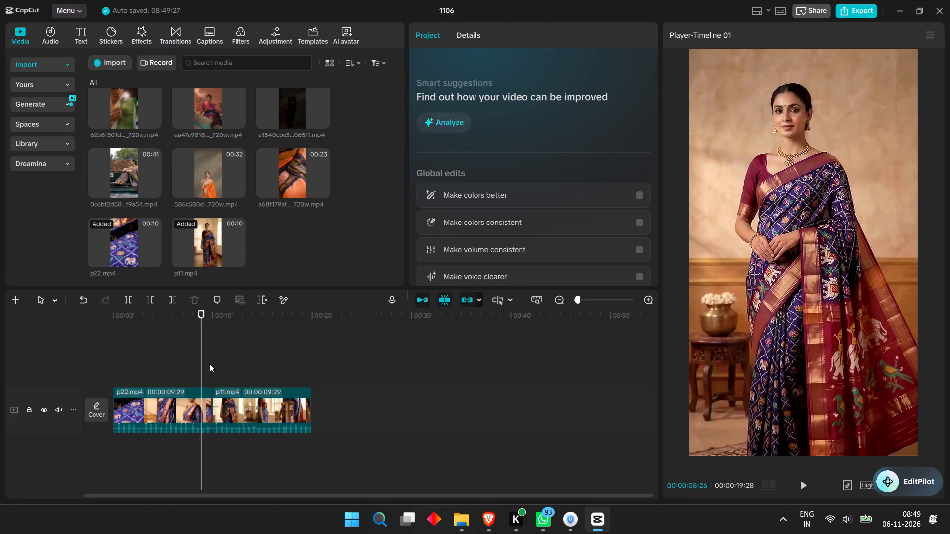
drag(198, 336, 67, 357)
key(space)
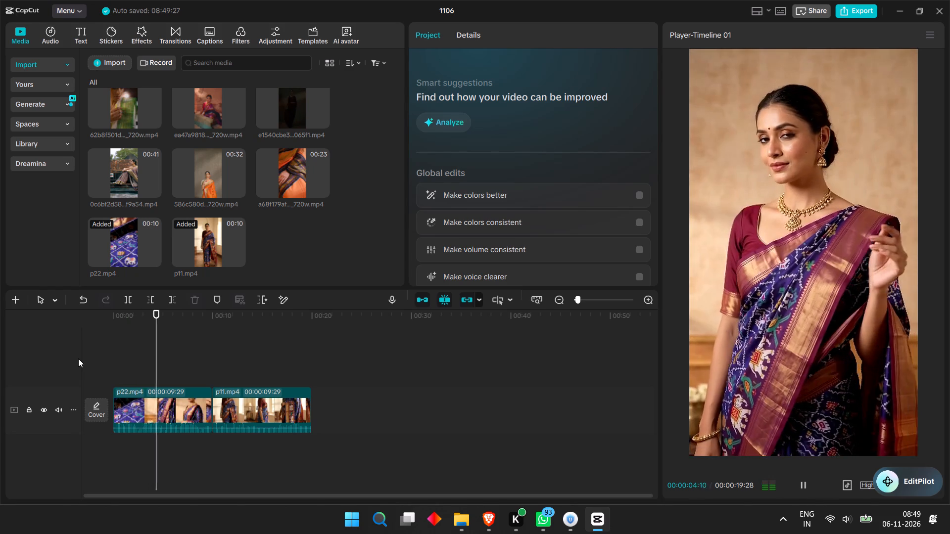
key(space)
key(space)
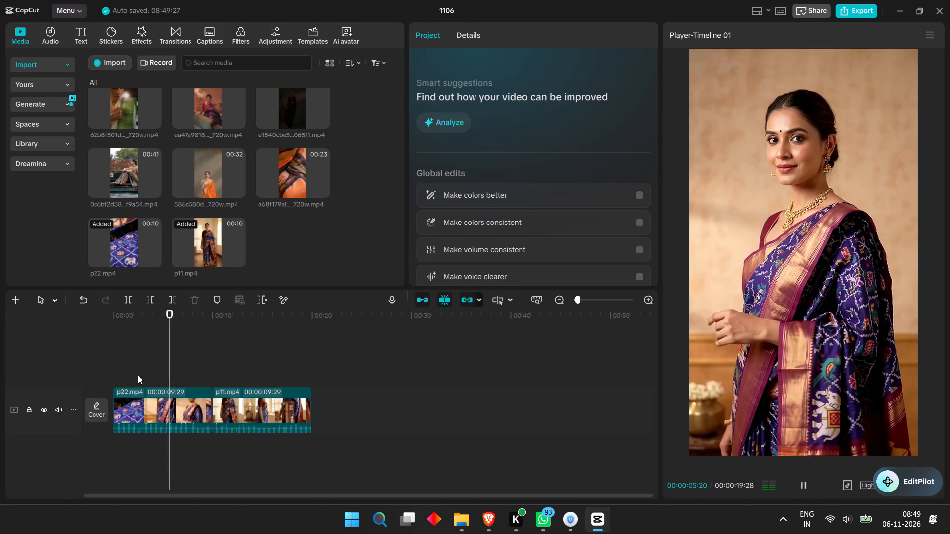
key(space)
Mute the main video track.
click(59, 408)
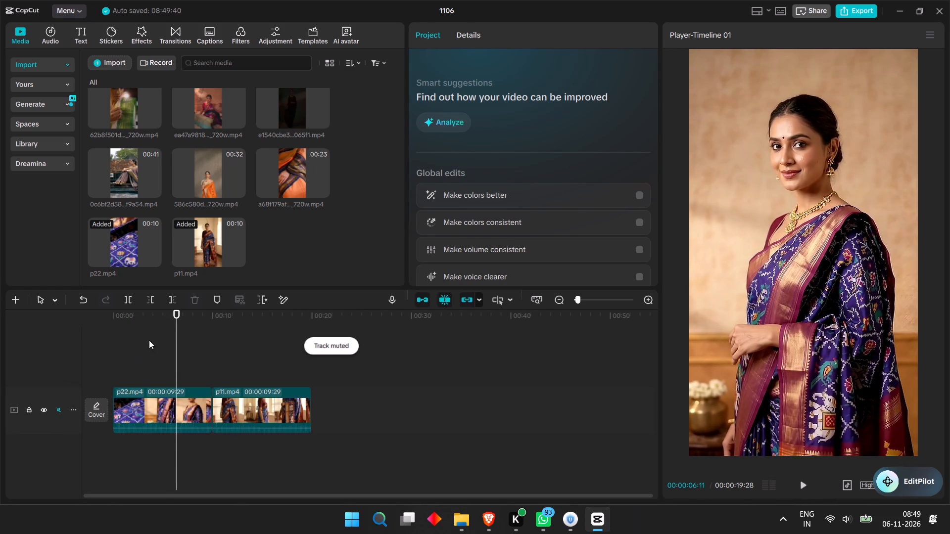
Play p22 from the start and the later part of p11 to examine the cleaned footage for watermark traces.
drag(175, 320, 74, 337)
key(space)
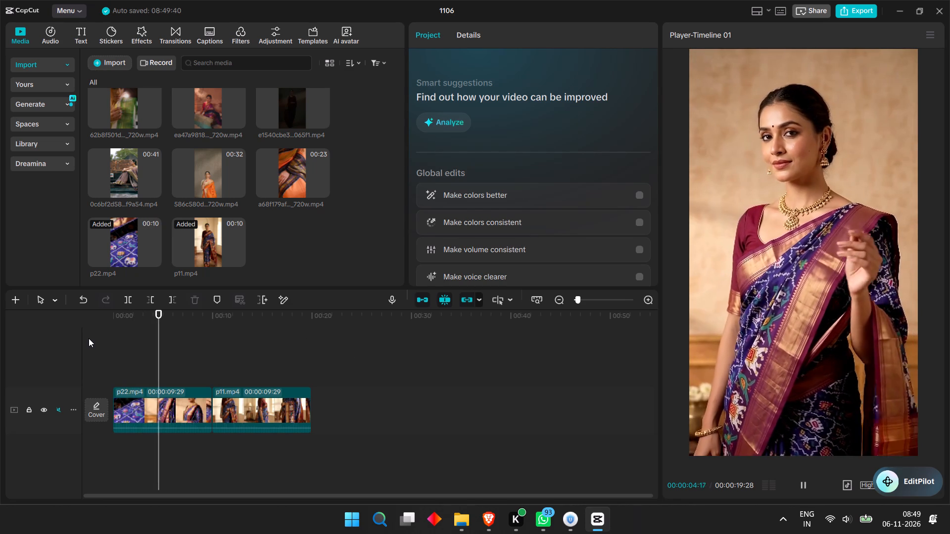
key(space)
click(229, 350)
key(space)
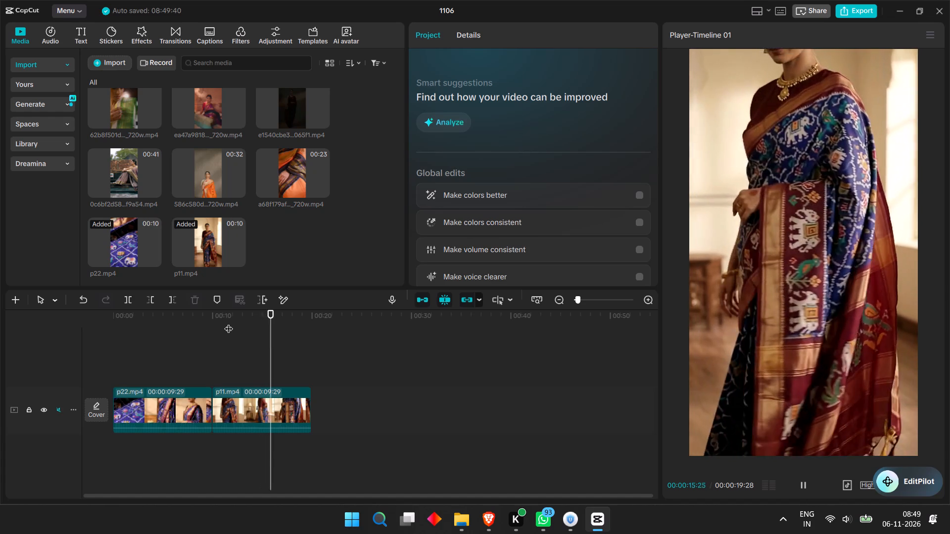
key(space)
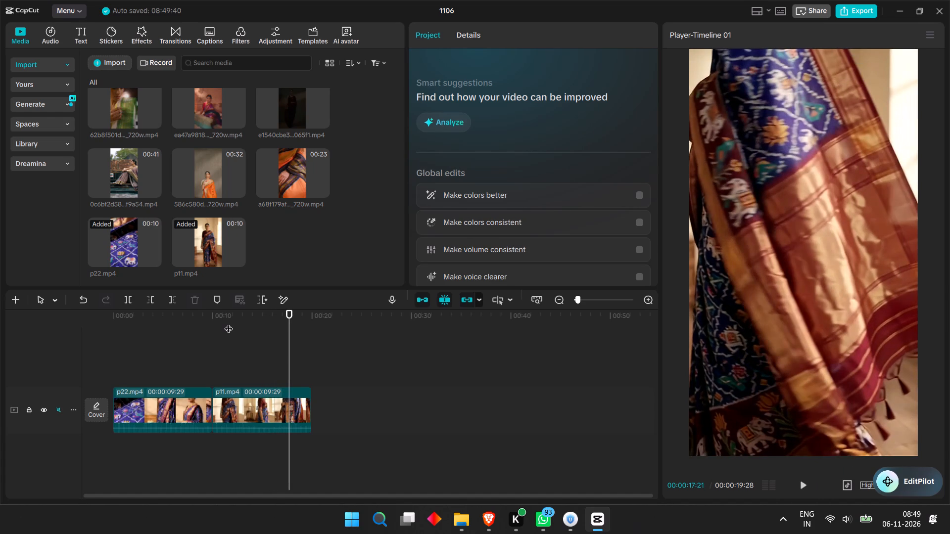
key(space)
key(space)
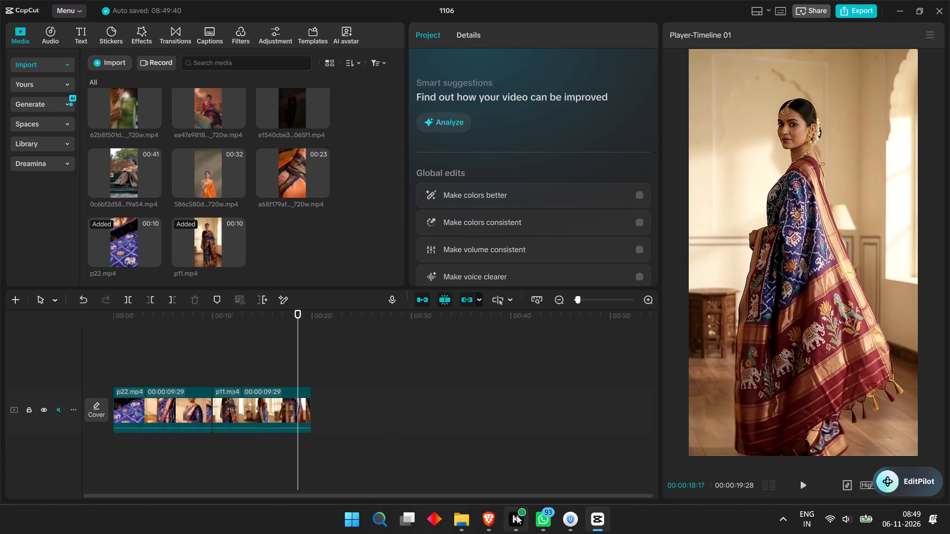
Switch to Brave to check the progress of the p3 cleanup.
click(491, 519)
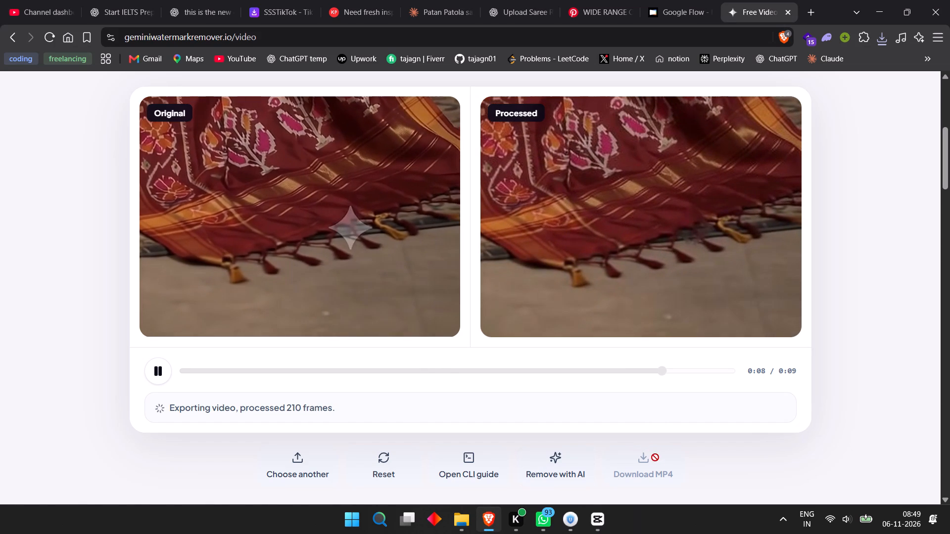
Return to CapCut and scrub through the opening seconds of p22, ending at the timeline start.
click(595, 519)
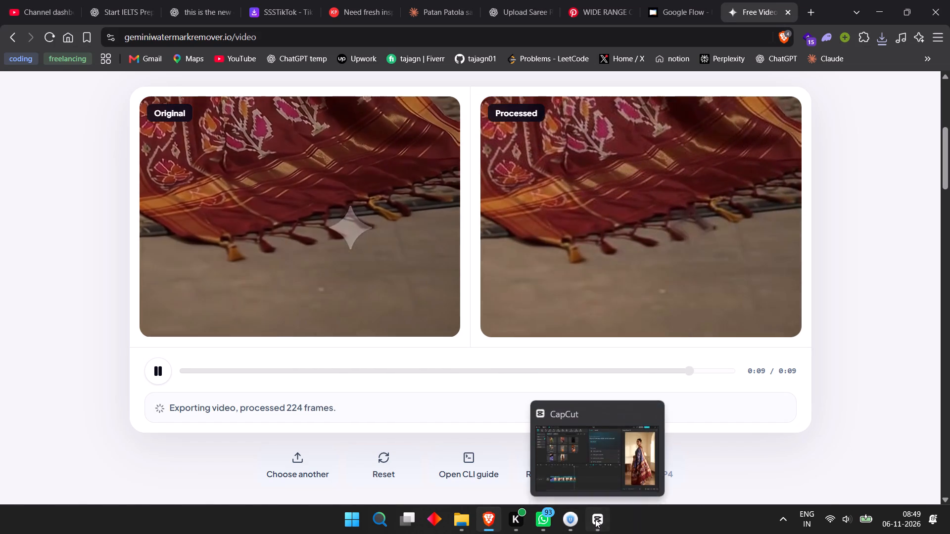
drag(142, 341, 142, 321)
click(142, 317)
drag(142, 317, 142, 316)
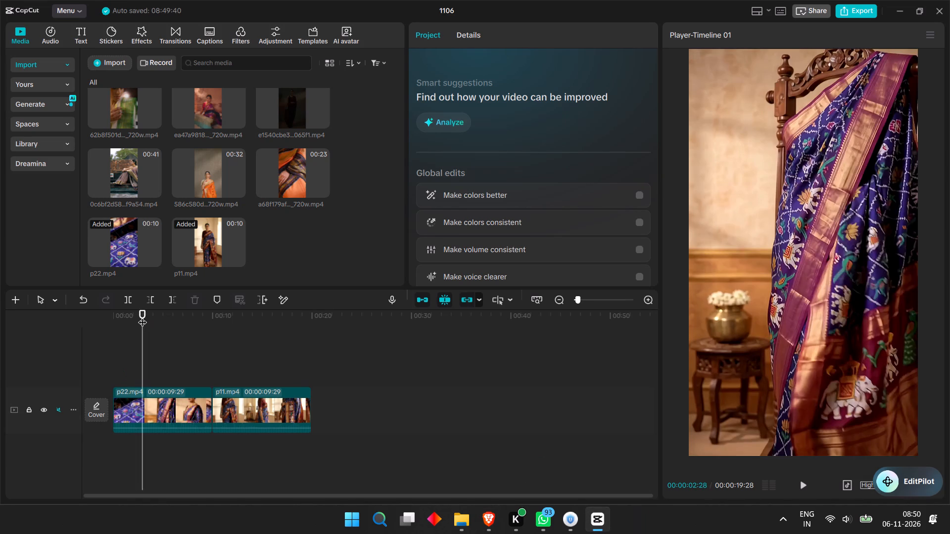
drag(142, 316, 120, 331)
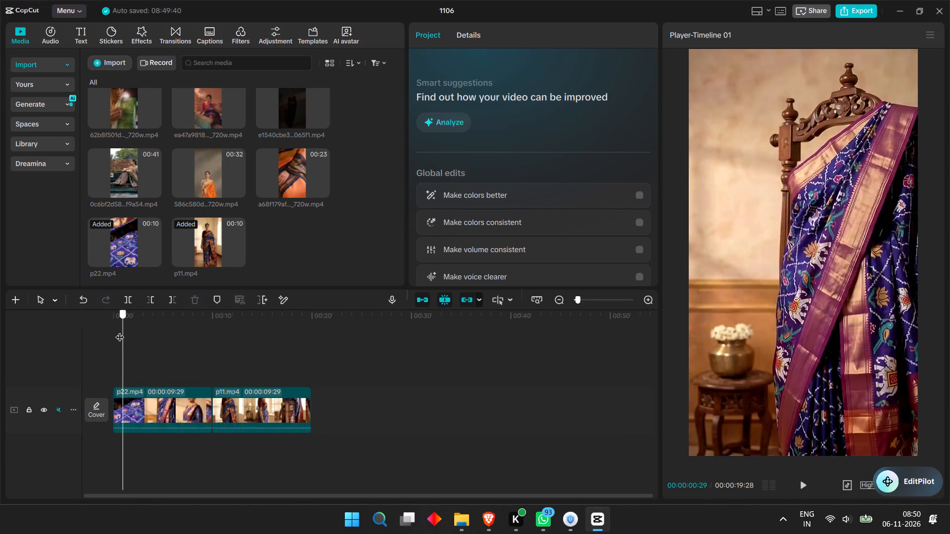
drag(120, 331, 95, 334)
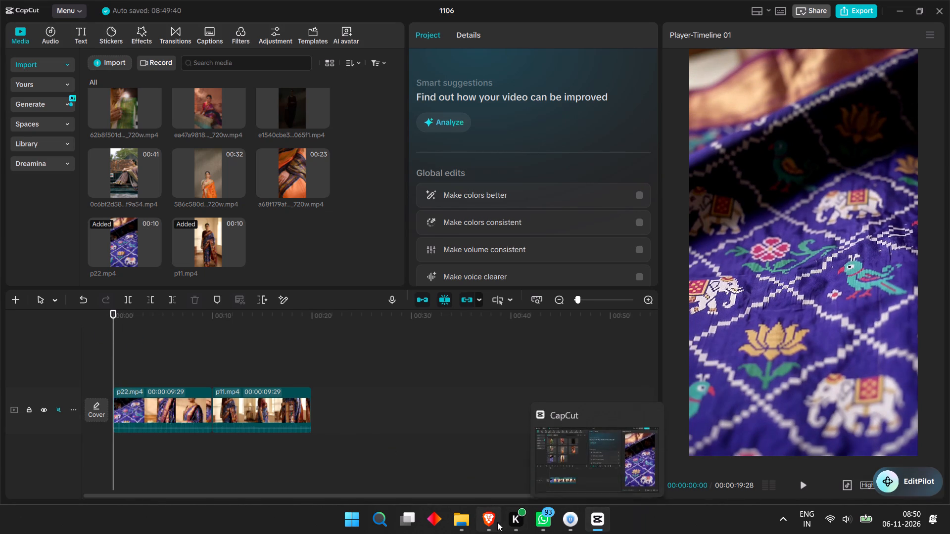
Switch to Brave and download the cleaned p3 video into Downloads, keeping the suggested file name.
click(494, 522)
click(612, 423)
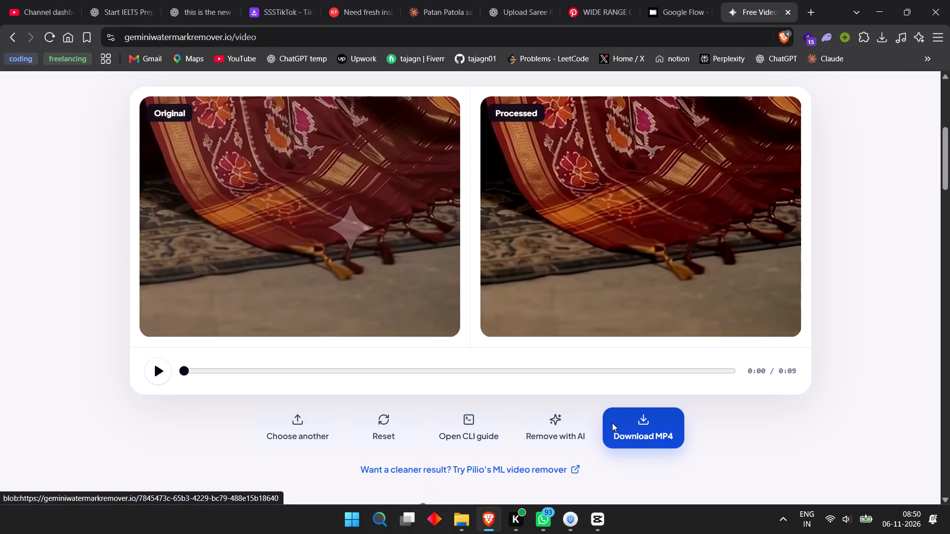
click(804, 473)
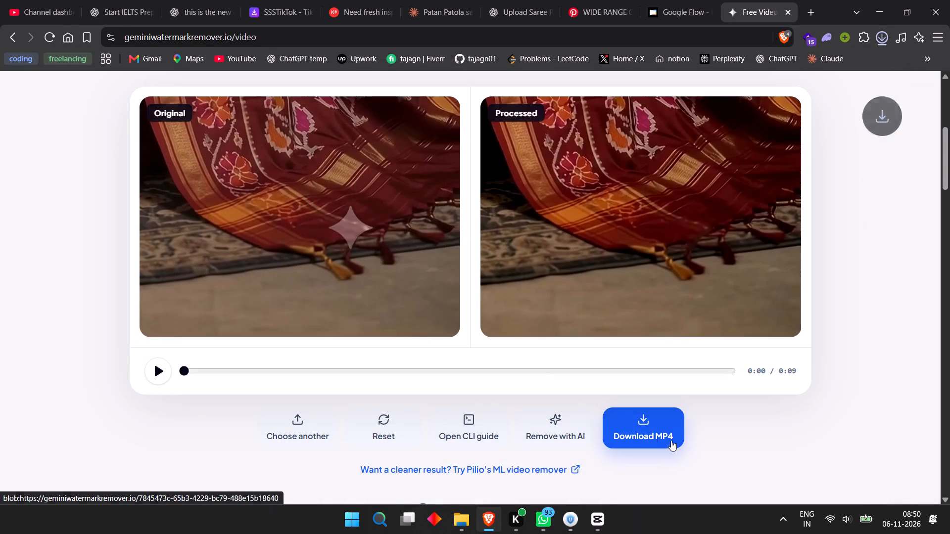
scroll(495, 320, up, 6)
scroll(477, 312, down, 5)
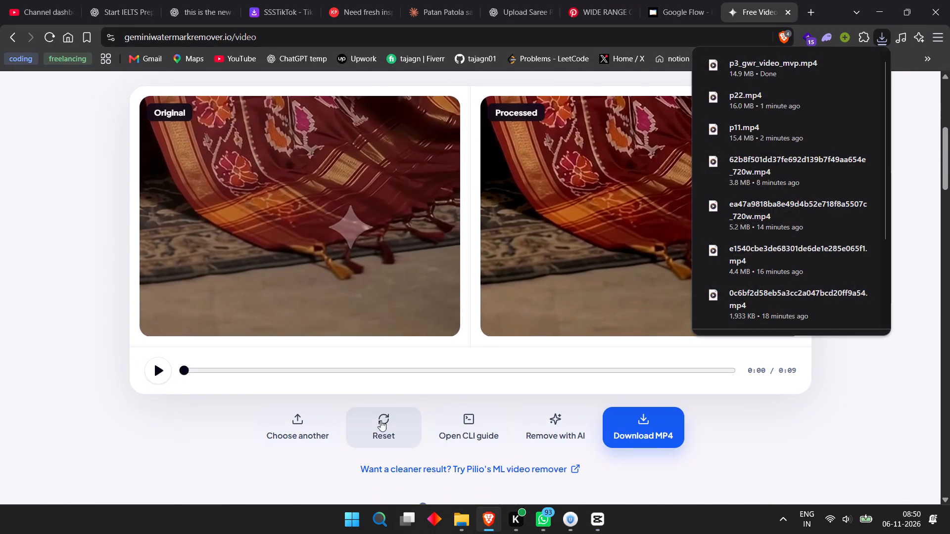
Reset the watermark remover, load p4 from Downloads and start its local cleanup.
click(380, 420)
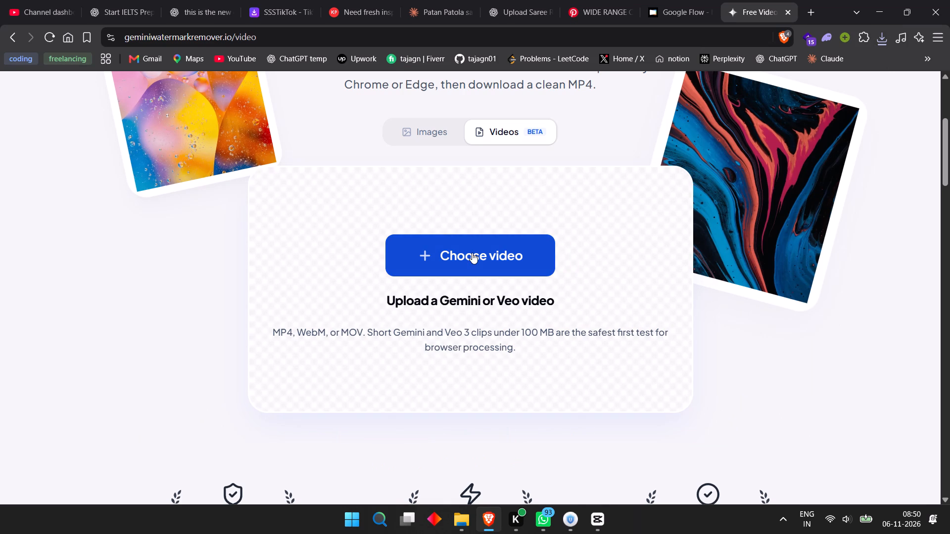
click(472, 253)
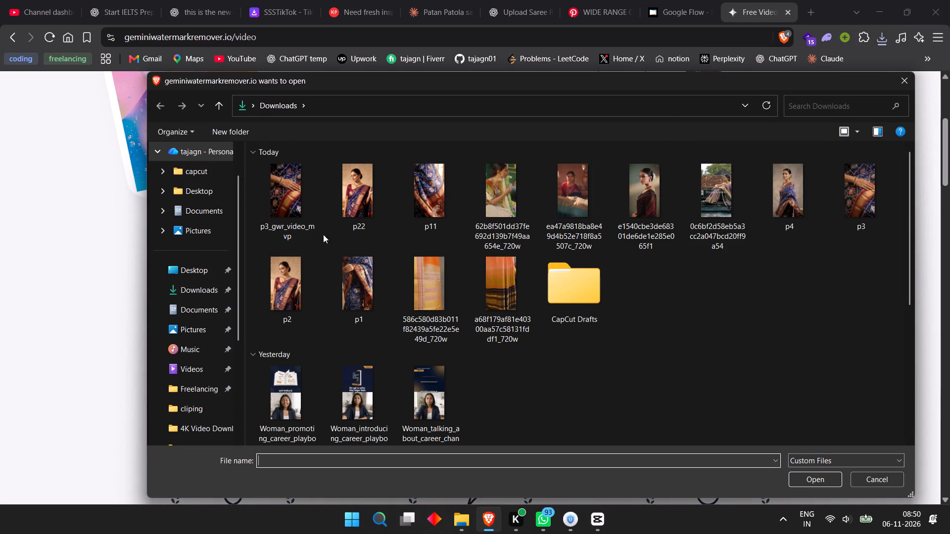
click(791, 223)
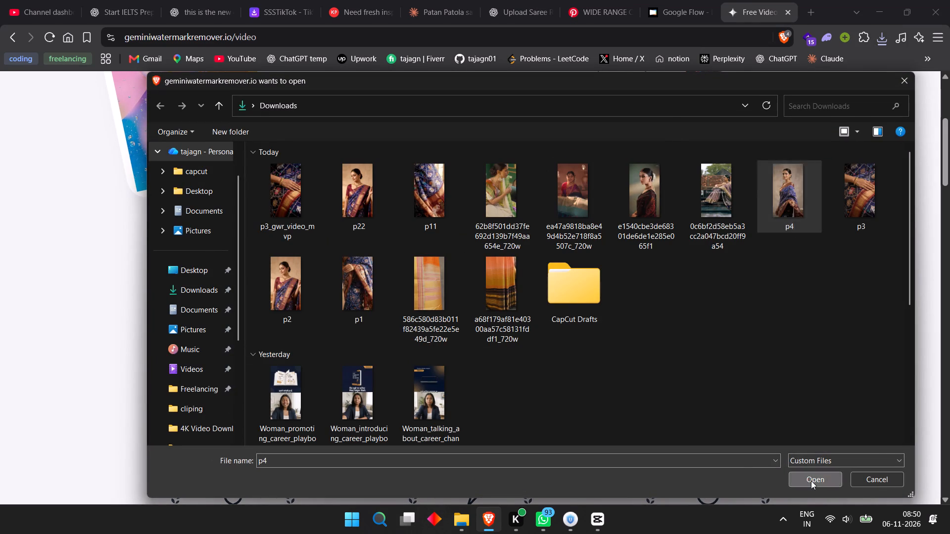
click(811, 481)
click(630, 272)
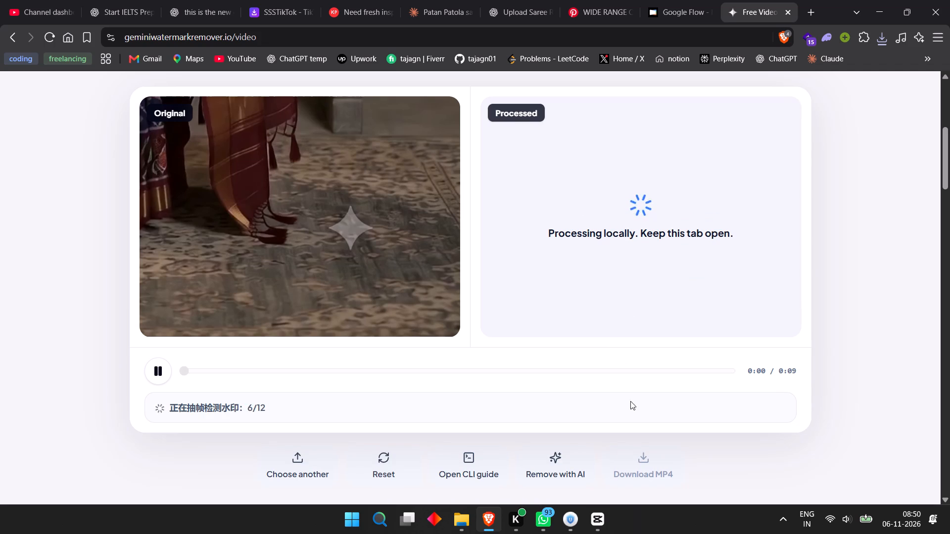
Switch to CapCut and import the cleaned p3_gwr_video_mvp file from Downloads into the project media.
click(606, 525)
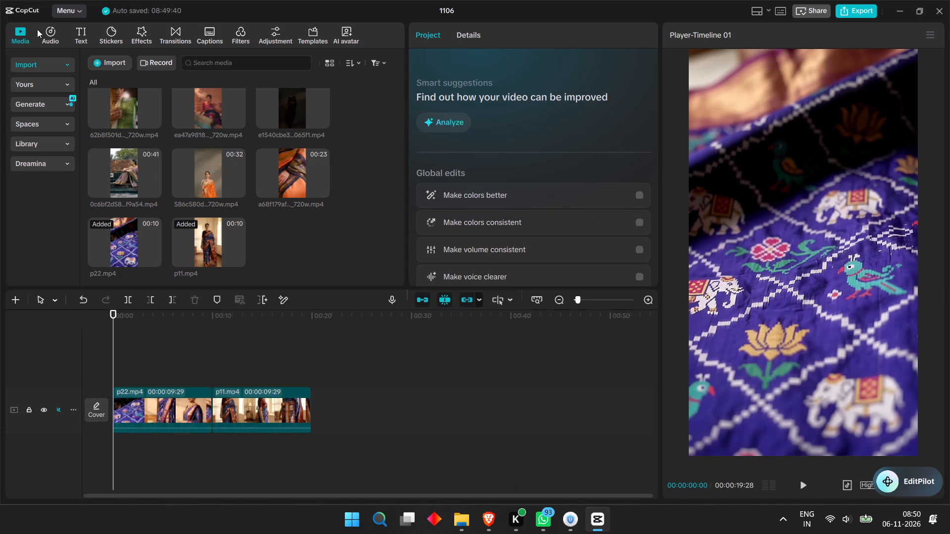
click(96, 63)
click(100, 83)
click(162, 118)
click(449, 365)
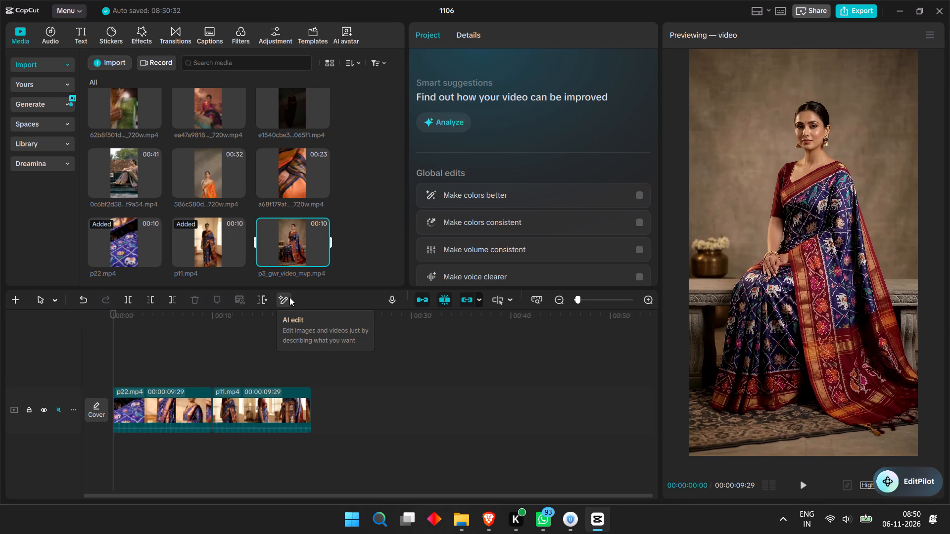
Move the playhead to the end of the p11 clip and check the p4 cleanup progress in Brave.
drag(296, 328, 340, 328)
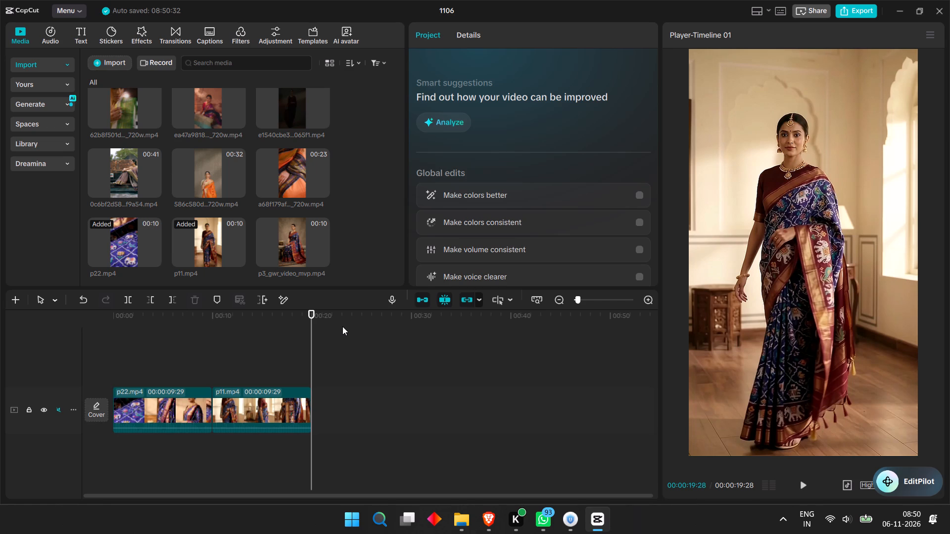
click(488, 517)
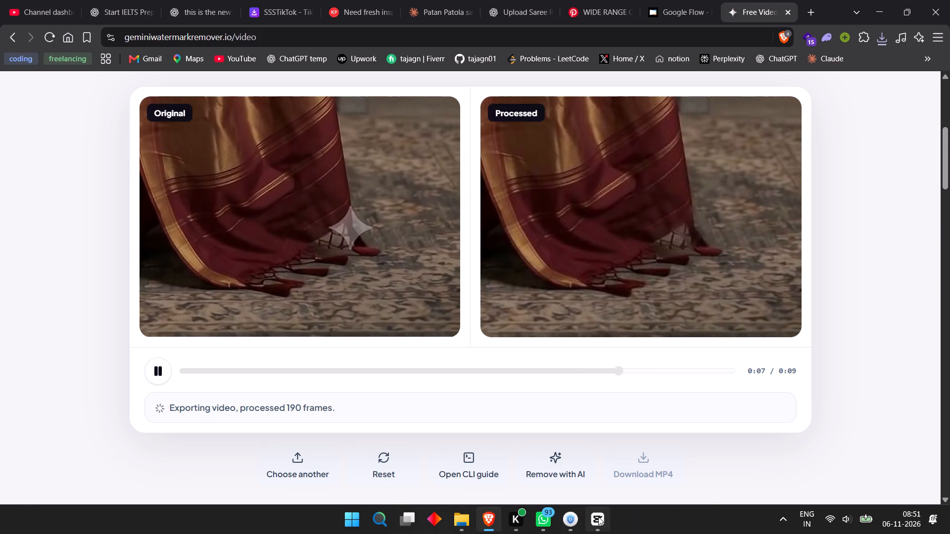
Switch to CapCut and extract the audio from the video 62b8f501dd37fe692d139b7f49aa654e_720w in Downloads.
click(598, 517)
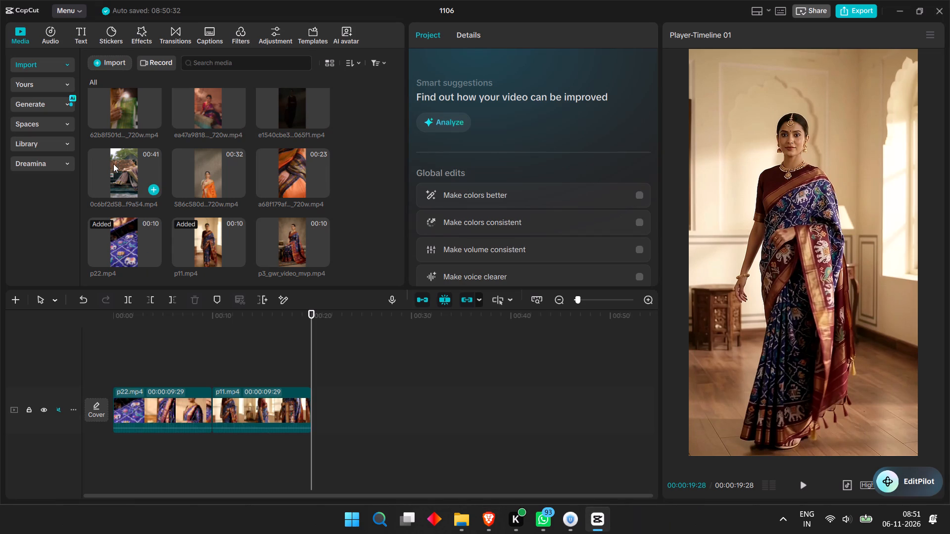
click(52, 30)
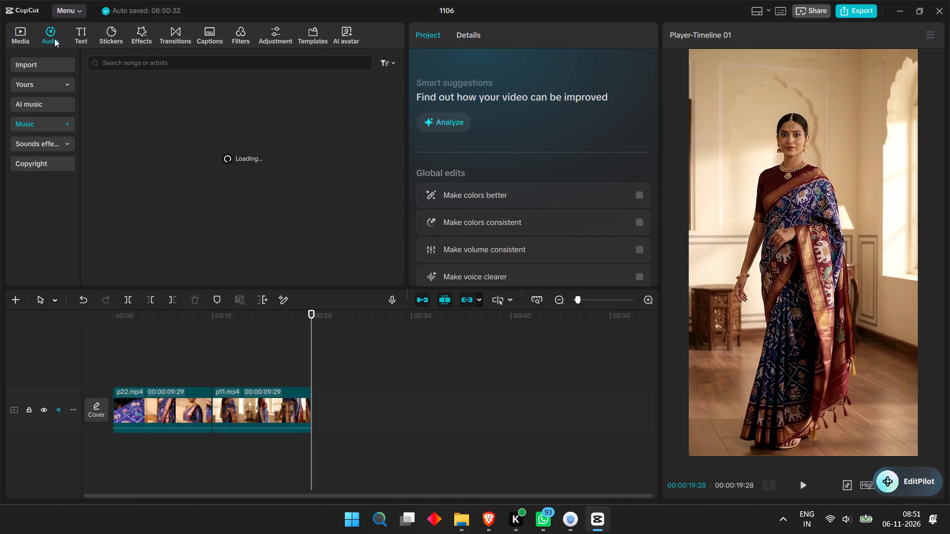
click(53, 67)
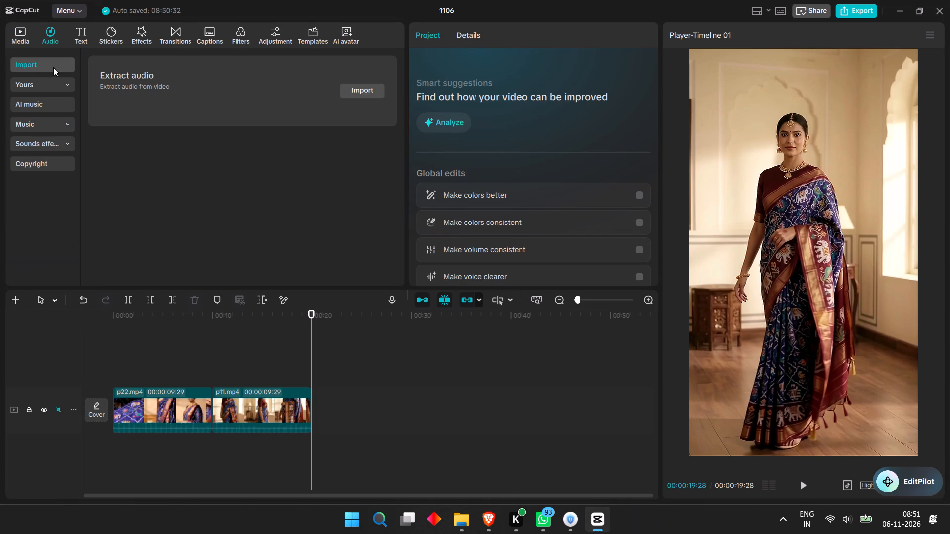
click(357, 93)
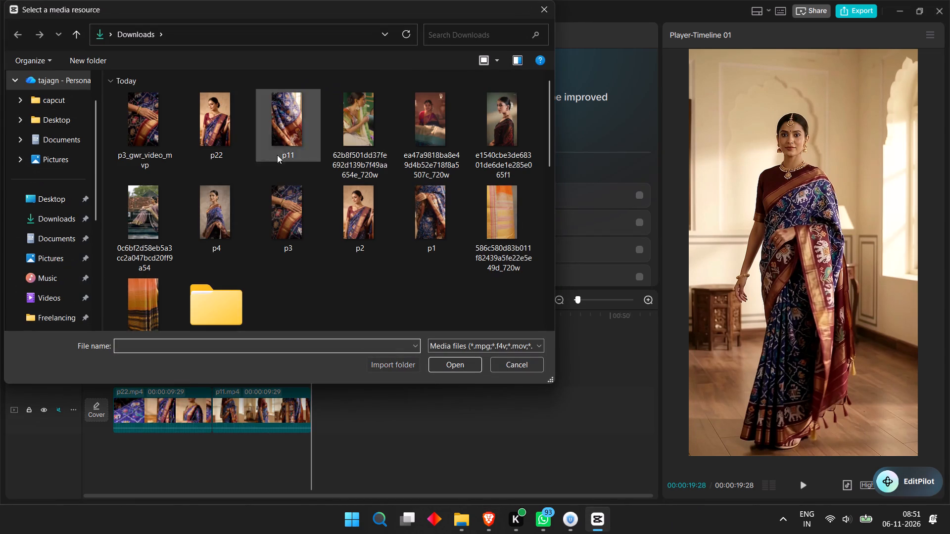
click(361, 136)
click(465, 363)
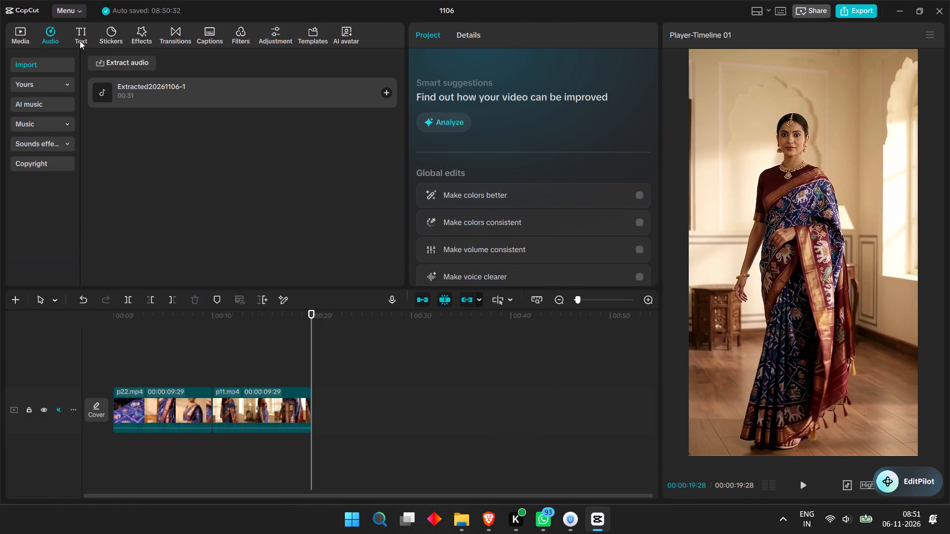
Add the extracted audio to the timeline and align its start with 00:00 beneath the video clips.
right_click(159, 86)
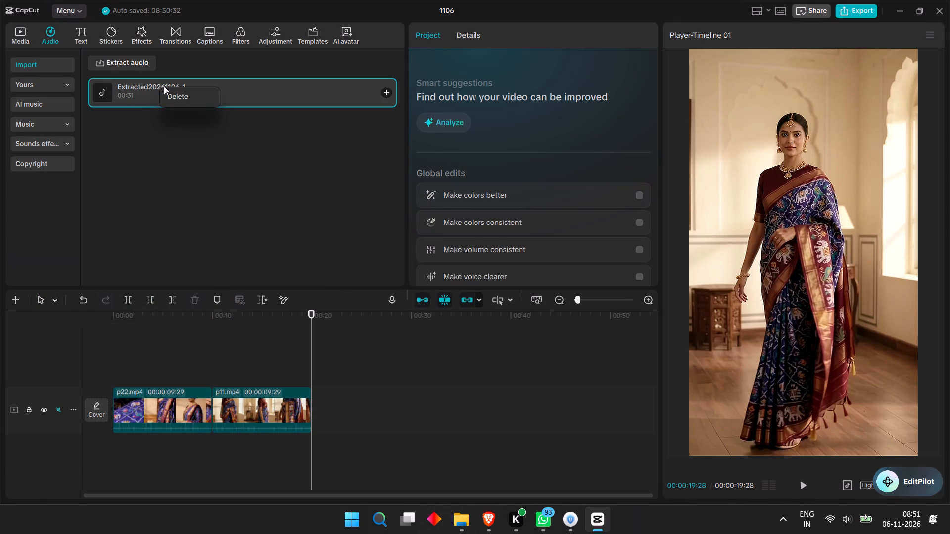
click(329, 164)
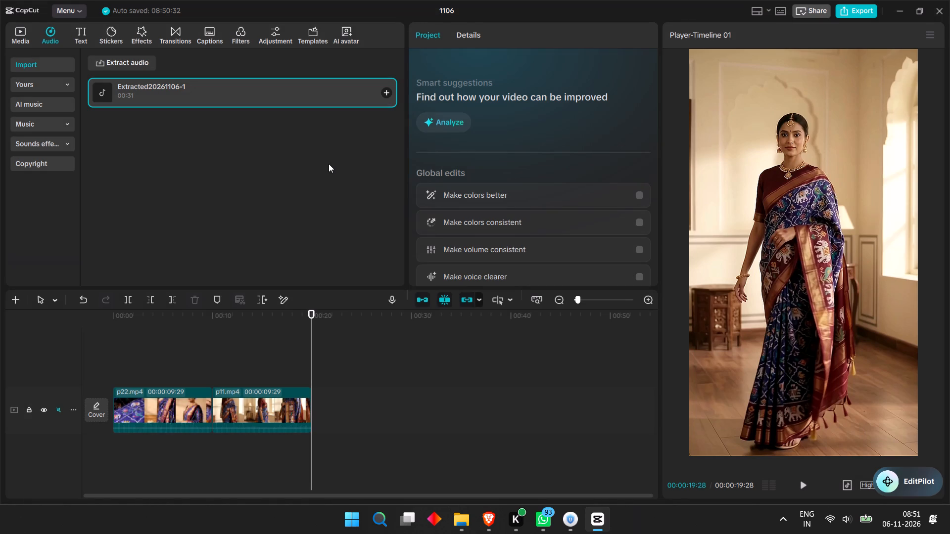
click(388, 93)
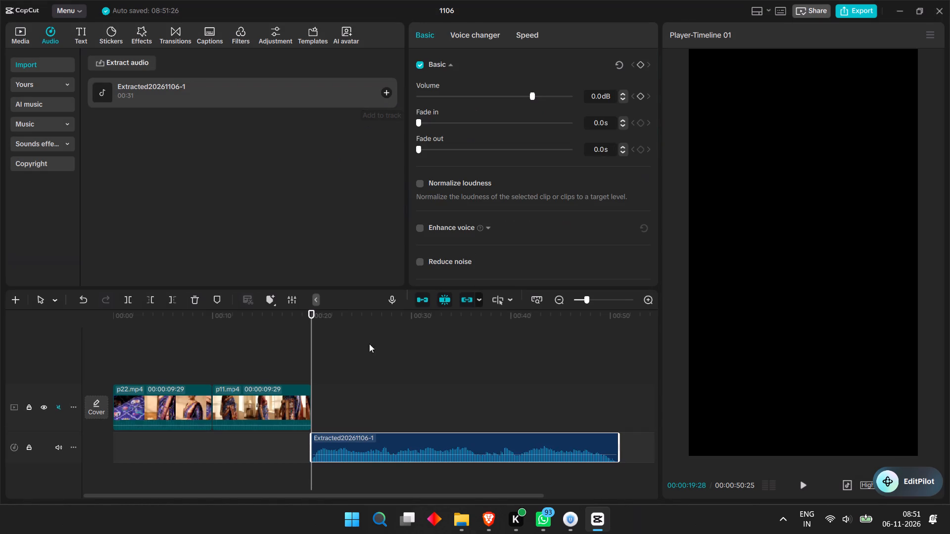
drag(413, 444, 207, 445)
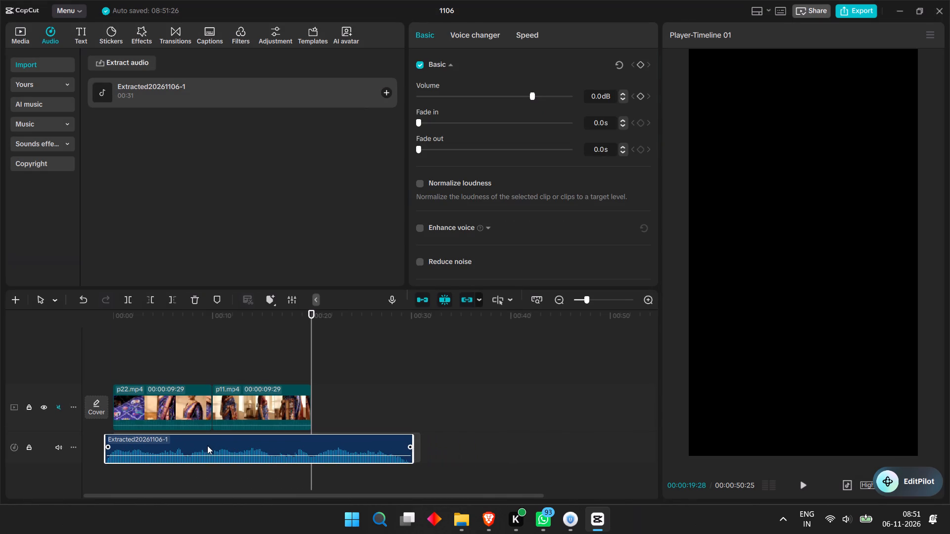
drag(207, 445, 218, 445)
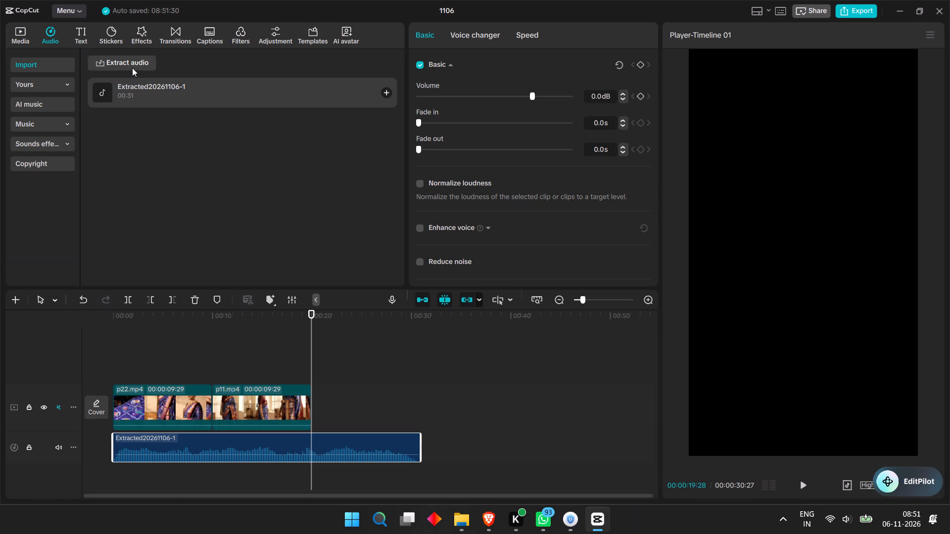
Extract the audio from ea47a9818ba8e49d4b52e718f8a5507c_720w and place it from 00:00 on a new track below the first audio.
click(132, 68)
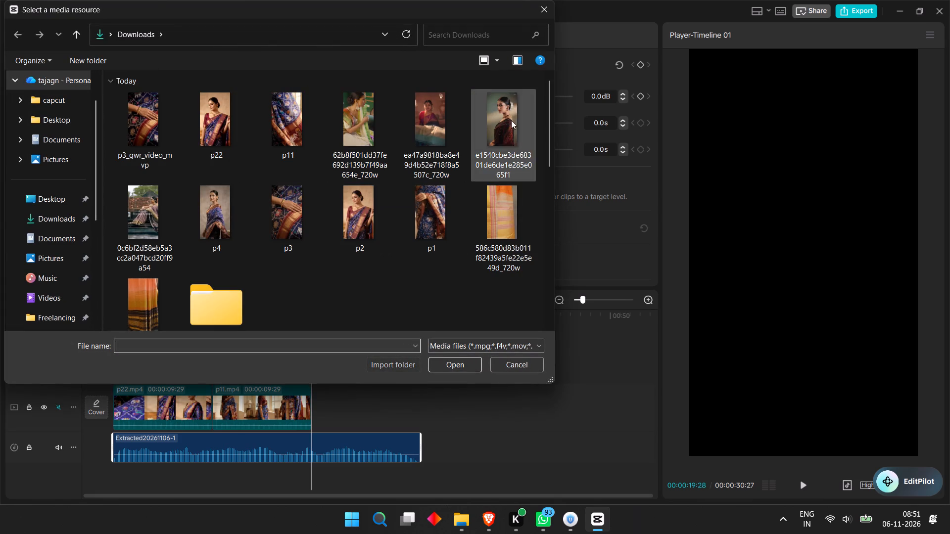
click(421, 136)
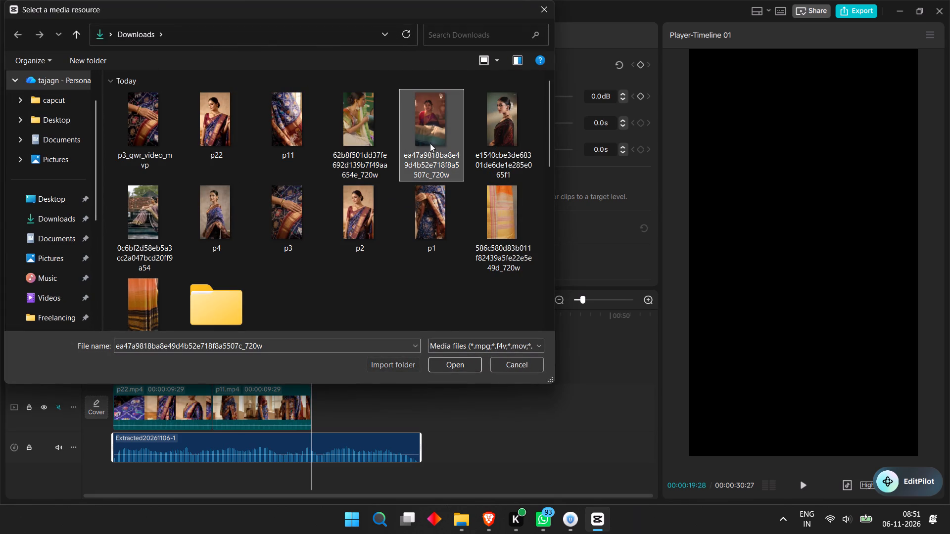
click(443, 366)
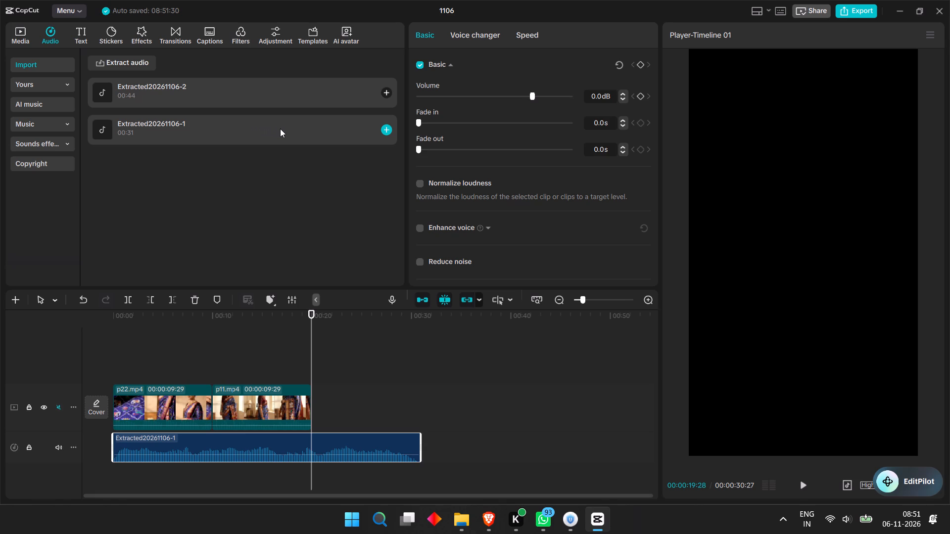
drag(402, 316, 437, 318)
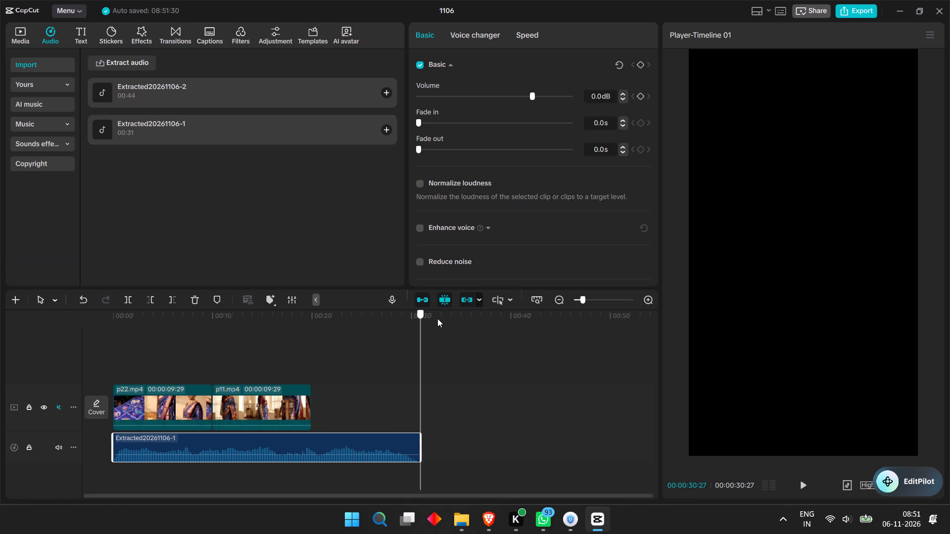
drag(437, 318, 440, 319)
drag(440, 319, 442, 336)
click(388, 90)
drag(509, 442, 500, 453)
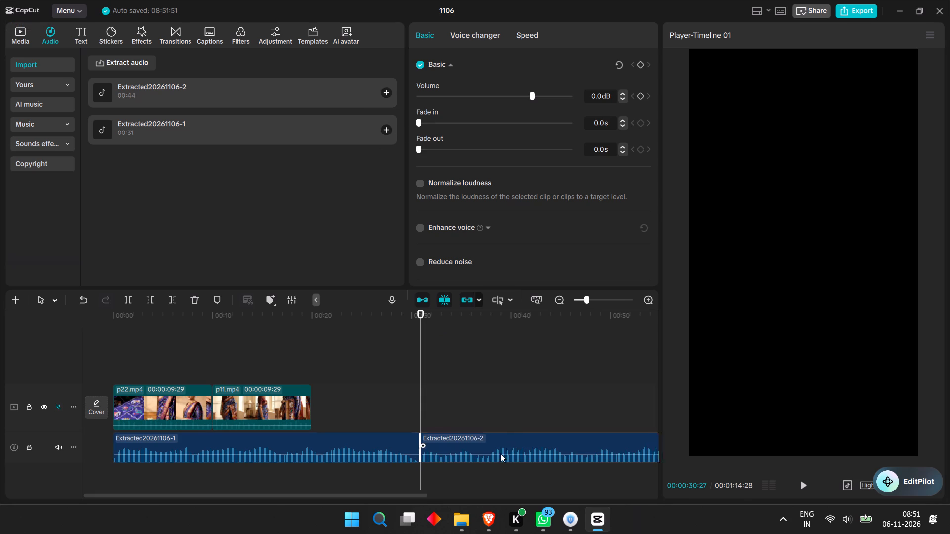
drag(500, 453, 197, 475)
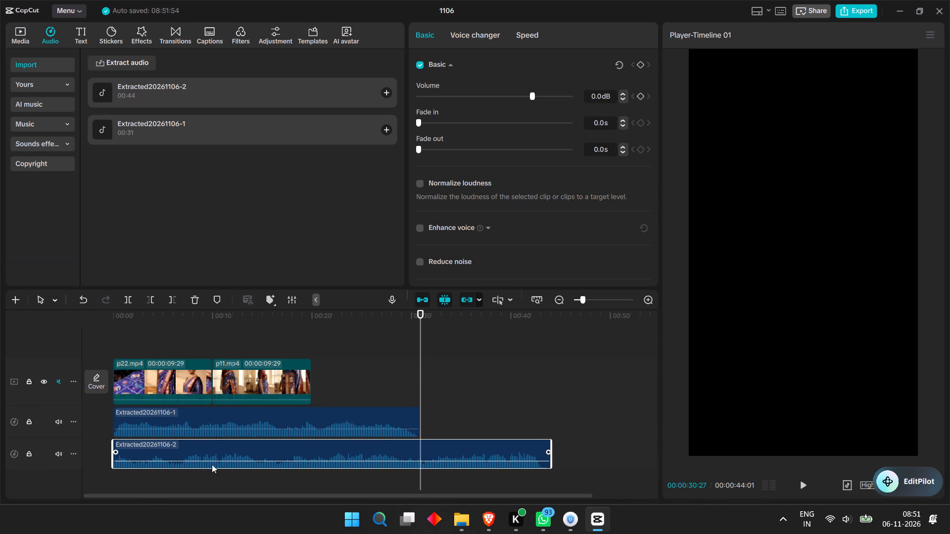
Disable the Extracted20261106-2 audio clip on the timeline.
click(280, 447)
key(v)
Extract the audio from e1540cbe3de68301de6de1e285e065f1 and place it from 00:00 on a new track above the first audio.
click(125, 63)
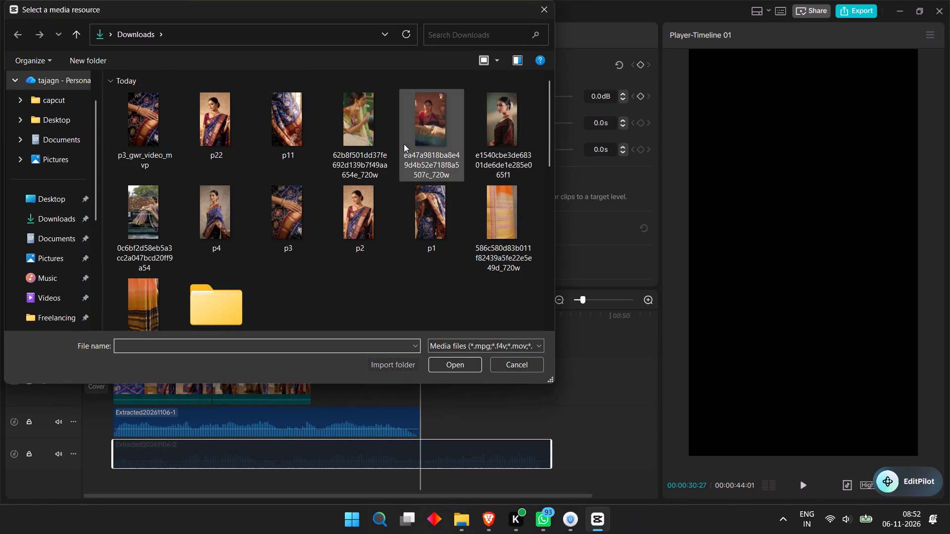
click(490, 132)
click(442, 364)
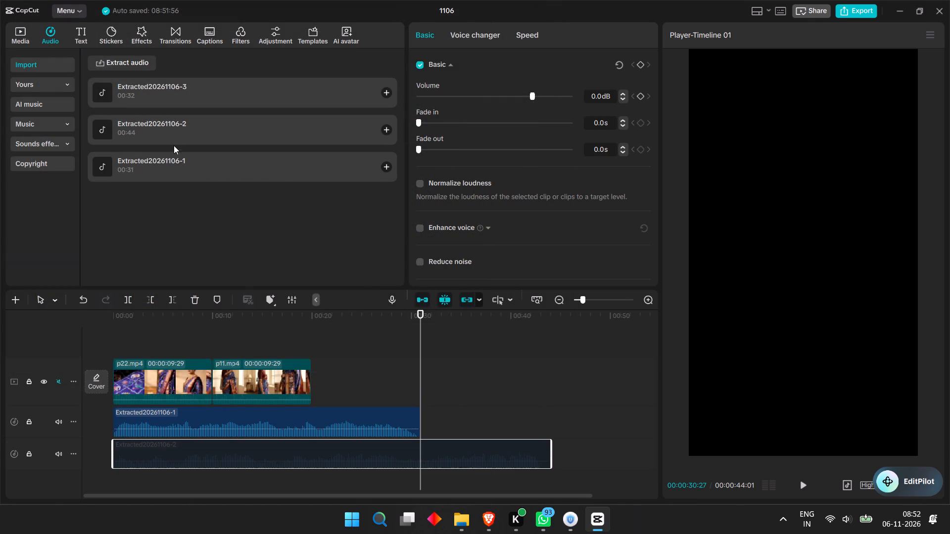
click(384, 93)
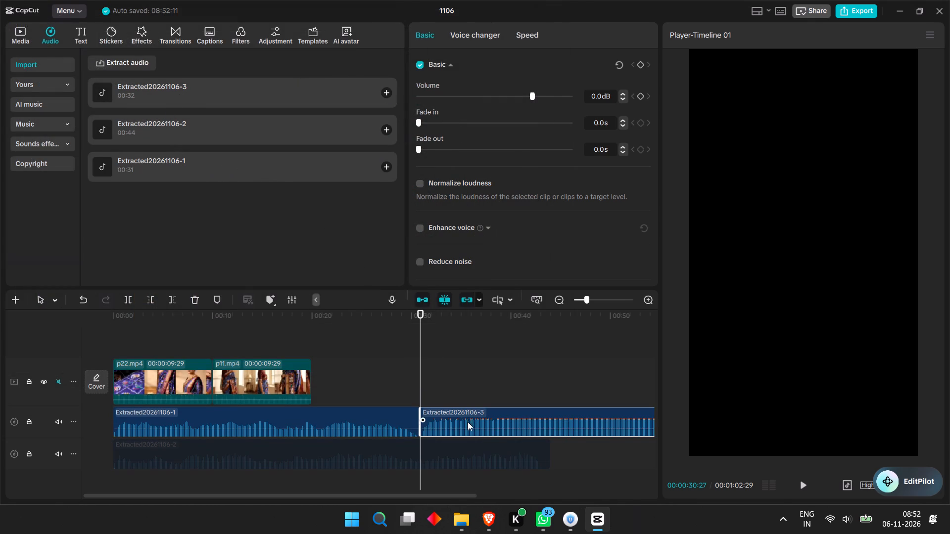
drag(468, 422, 146, 393)
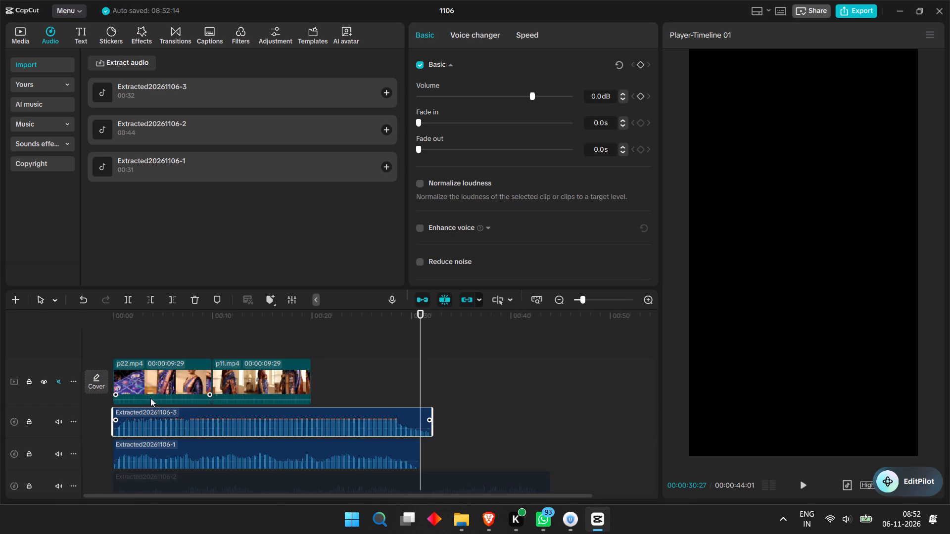
drag(178, 419, 168, 419)
Extract the audio from 0c6bf2d58eb5a3cc2a047bcd20ff9a54 and place it from 00:00 on a new track directly beneath the video track.
click(113, 62)
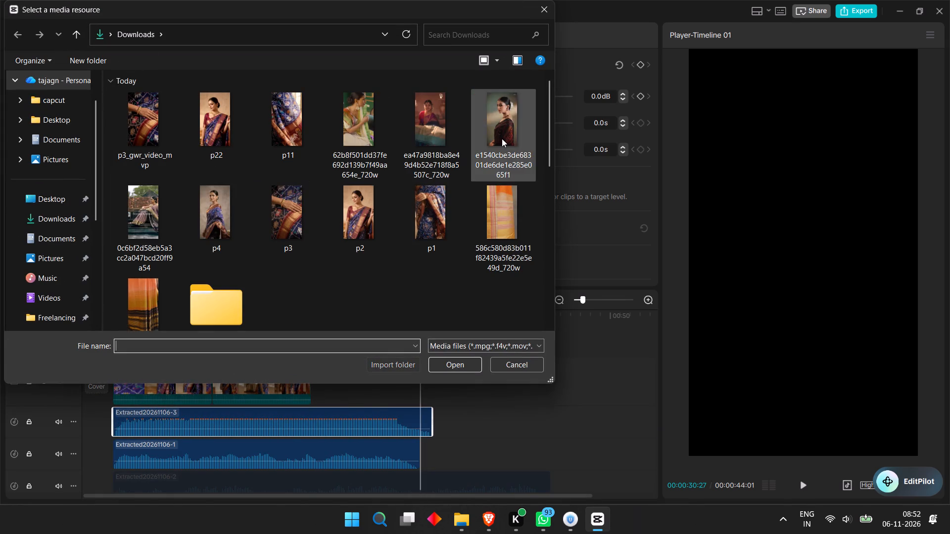
click(145, 215)
click(456, 365)
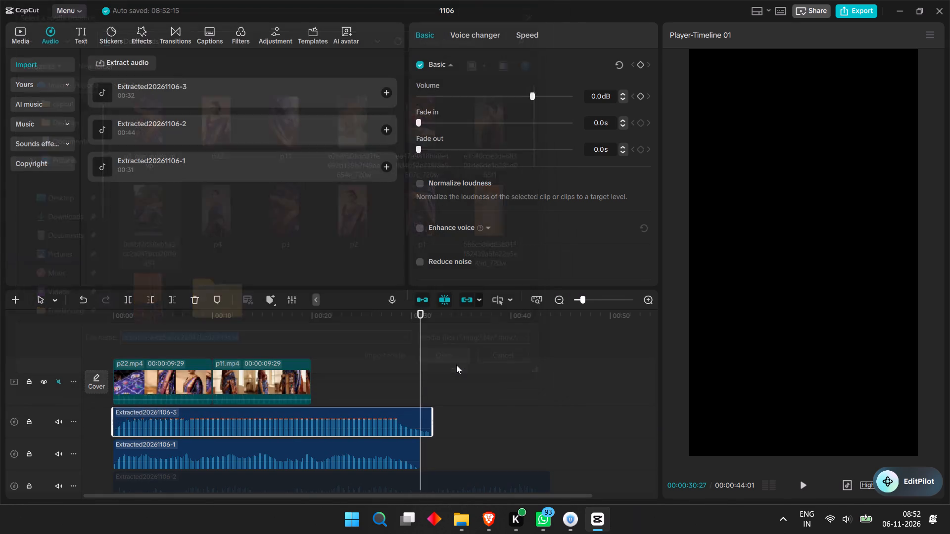
click(384, 89)
drag(496, 451, 489, 418)
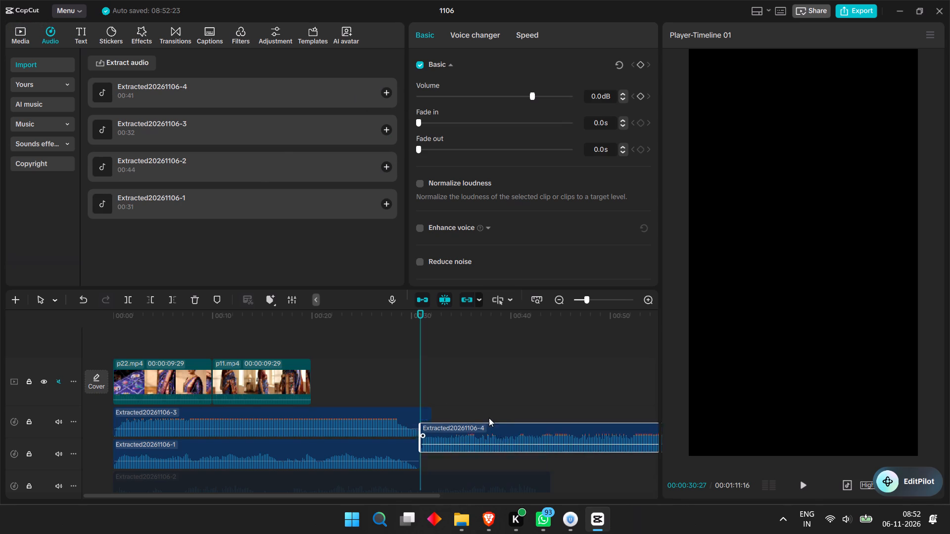
drag(489, 418, 225, 409)
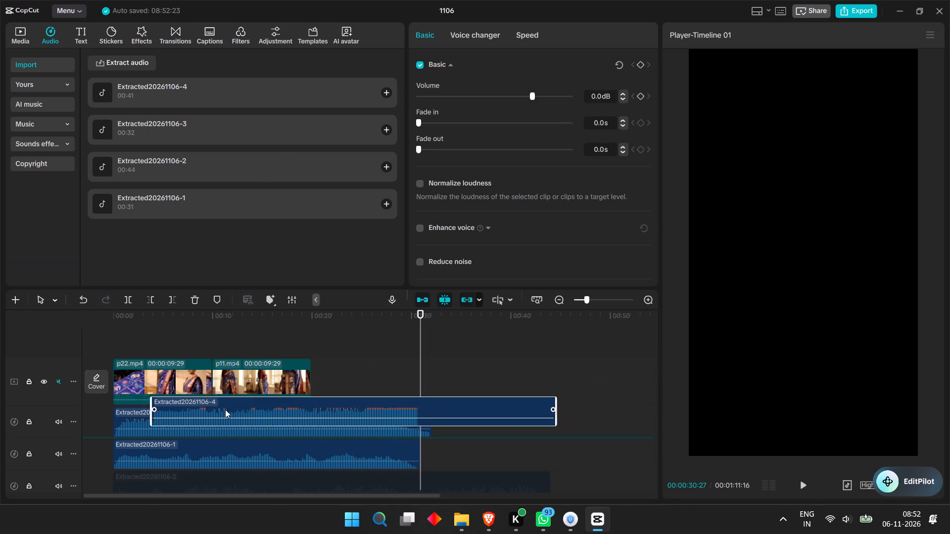
drag(225, 409, 200, 400)
drag(247, 416, 218, 418)
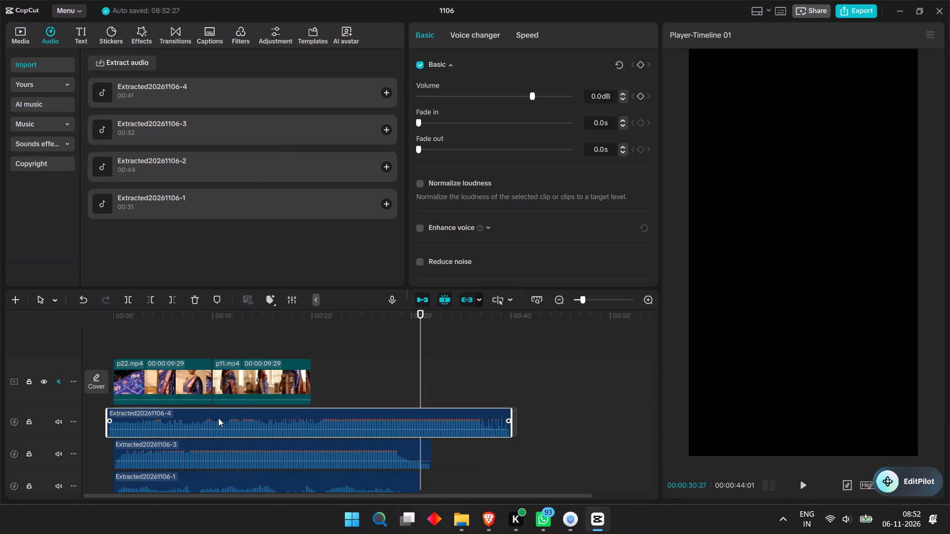
drag(218, 418, 200, 418)
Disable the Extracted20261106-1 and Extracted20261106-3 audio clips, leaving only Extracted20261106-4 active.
scroll(291, 436, down, 3)
click(289, 445)
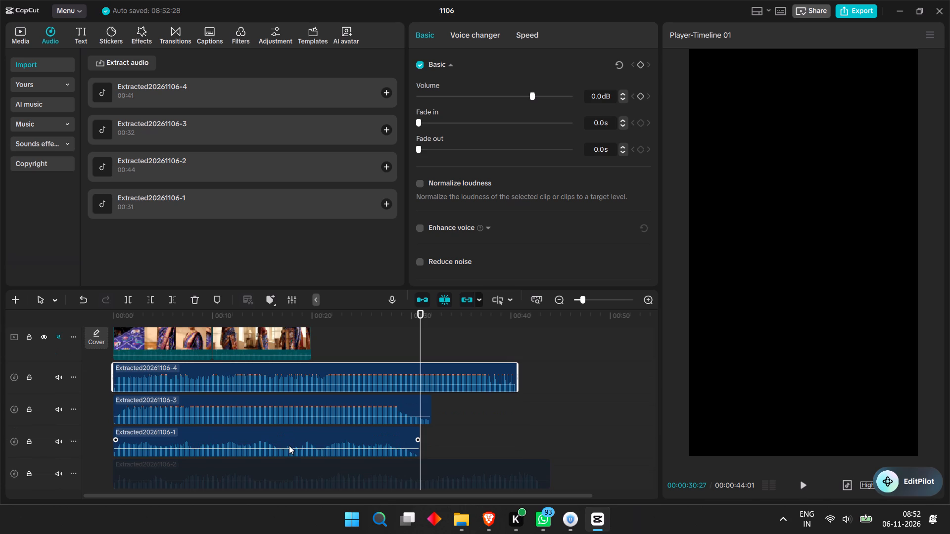
click(289, 445)
key(v)
click(262, 410)
key(v)
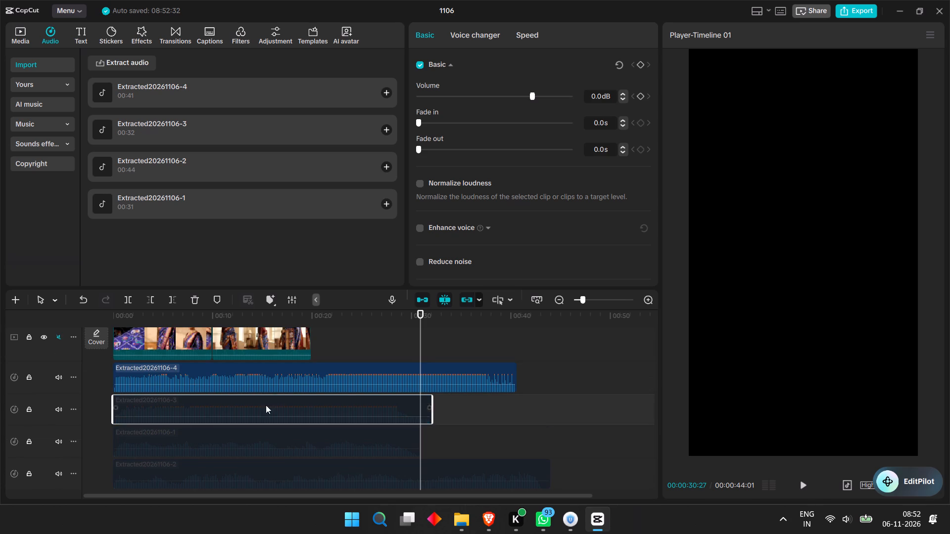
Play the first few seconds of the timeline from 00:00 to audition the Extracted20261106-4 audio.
drag(421, 331, 96, 363)
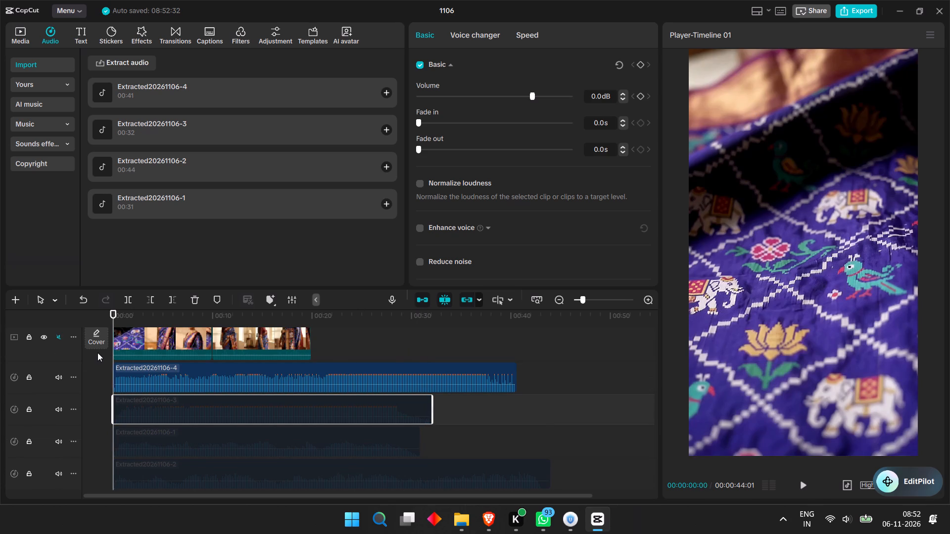
key(space)
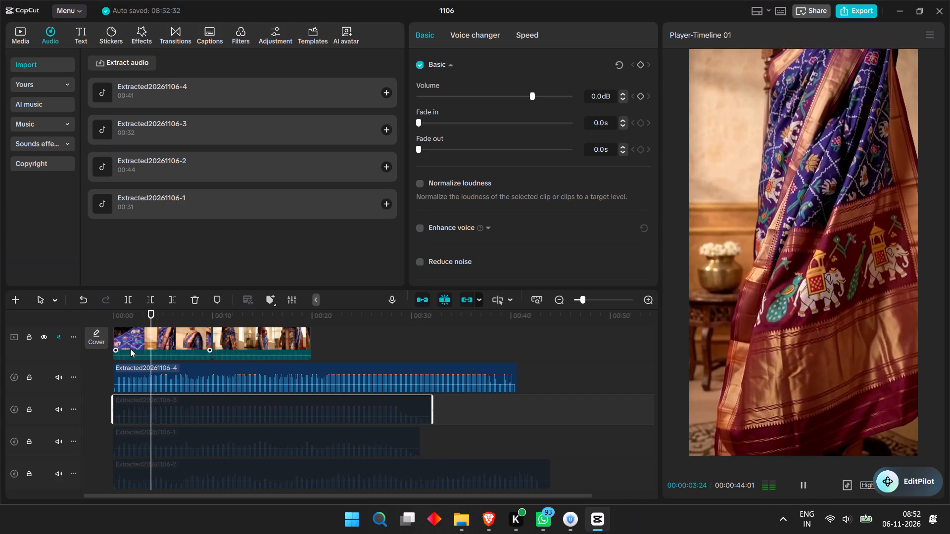
key(space)
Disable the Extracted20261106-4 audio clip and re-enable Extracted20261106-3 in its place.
click(208, 375)
key(v)
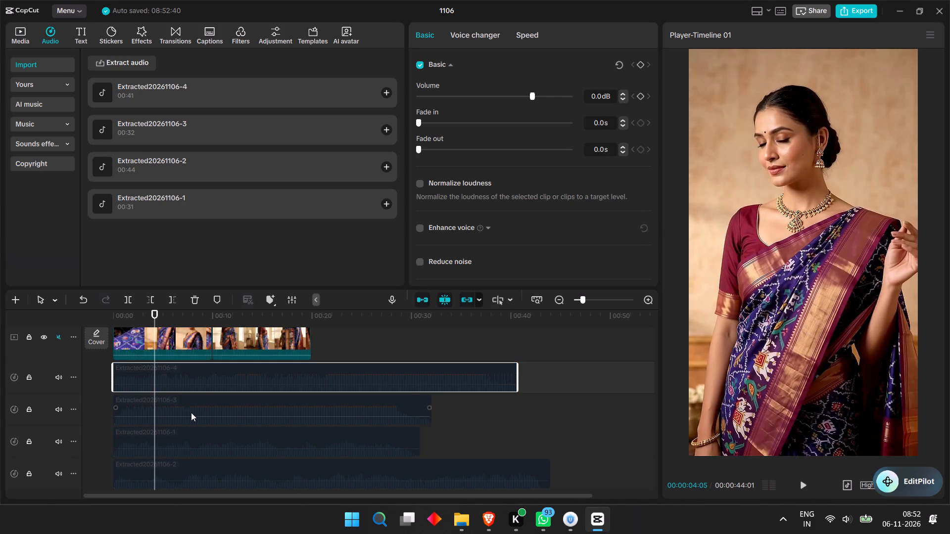
click(190, 414)
key(v)
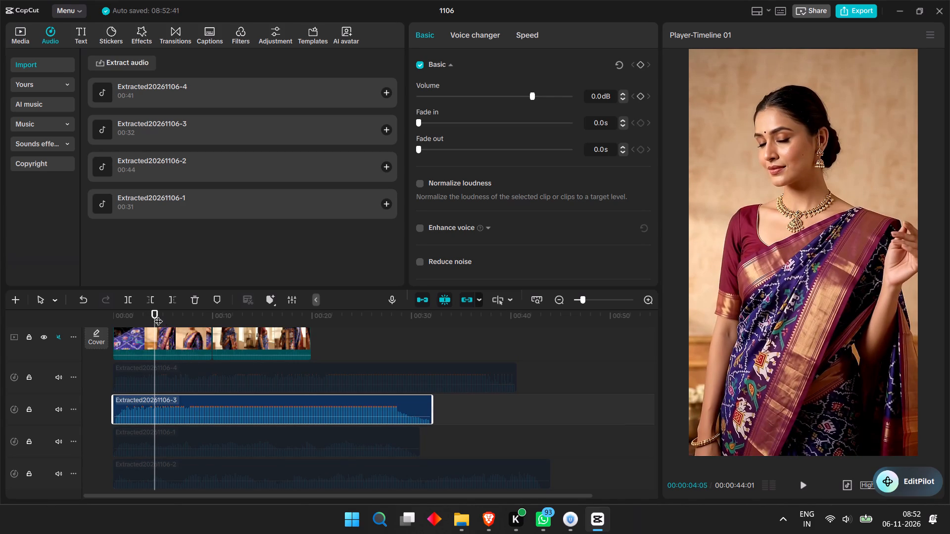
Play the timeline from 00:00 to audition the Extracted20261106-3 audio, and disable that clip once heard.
drag(156, 313, 49, 312)
key(space)
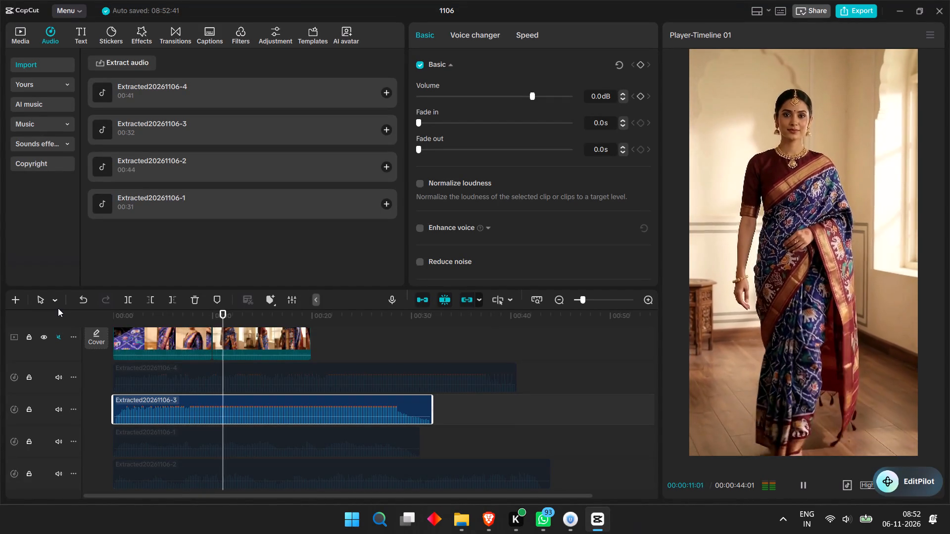
key(space)
click(222, 399)
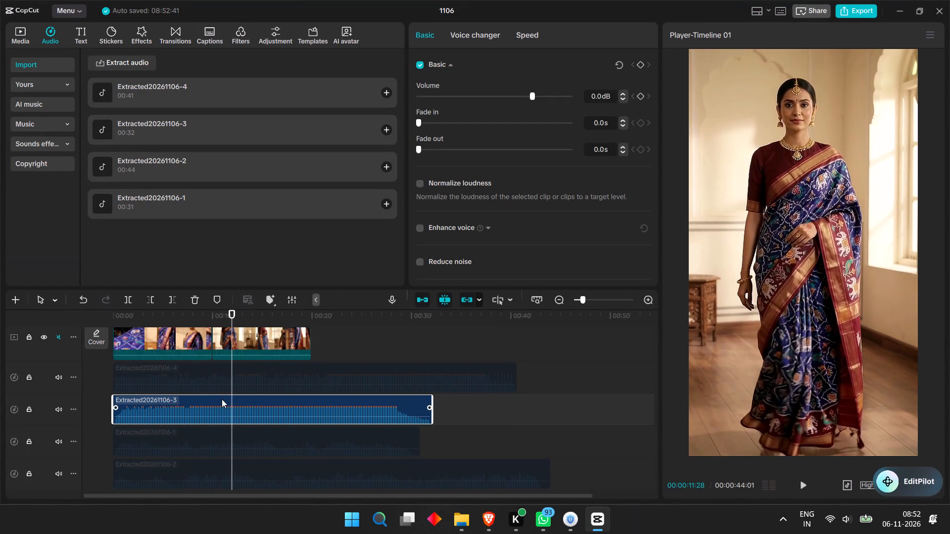
key(v)
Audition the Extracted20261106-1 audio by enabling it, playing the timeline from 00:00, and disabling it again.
click(213, 436)
drag(230, 315, 77, 320)
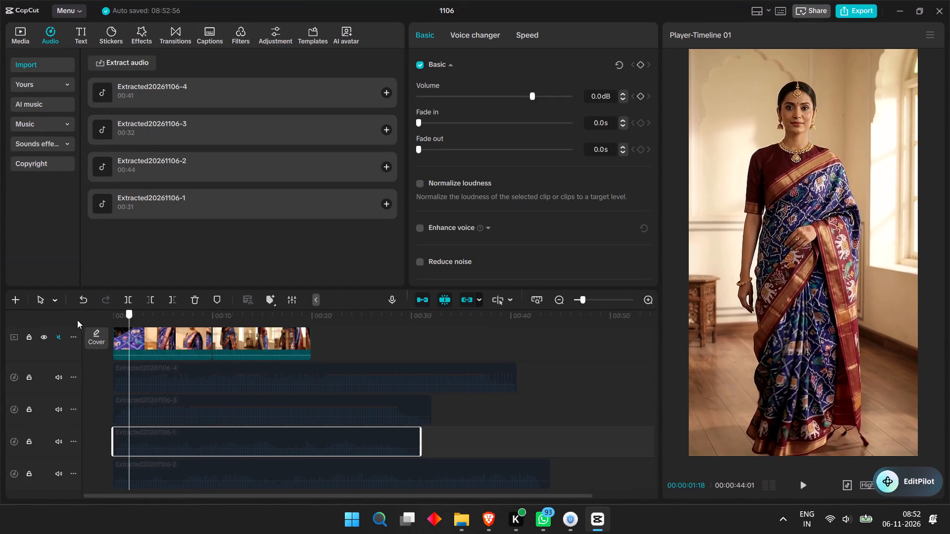
drag(77, 320, 21, 320)
key(v)
key(space)
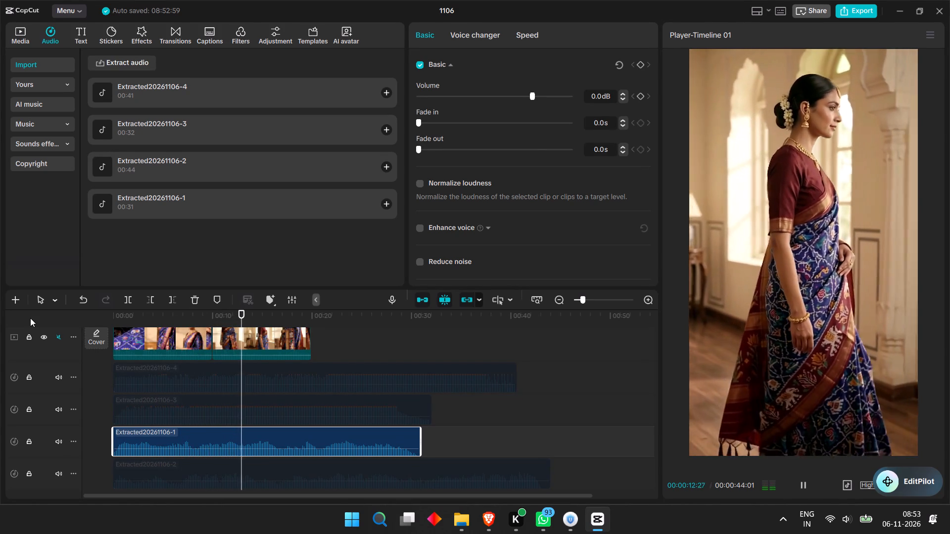
key(v)
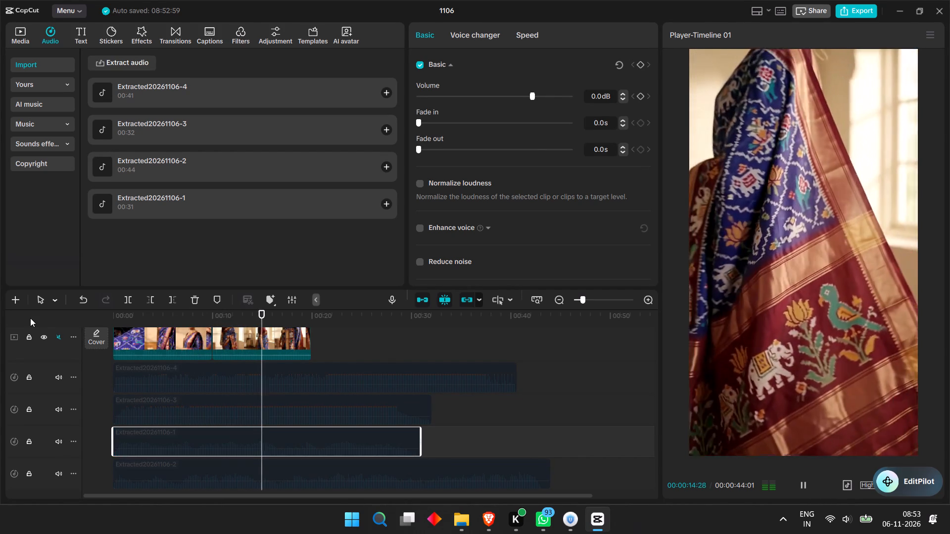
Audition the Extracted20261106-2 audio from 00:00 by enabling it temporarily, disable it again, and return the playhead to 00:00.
click(182, 465)
drag(282, 320, 279, 319)
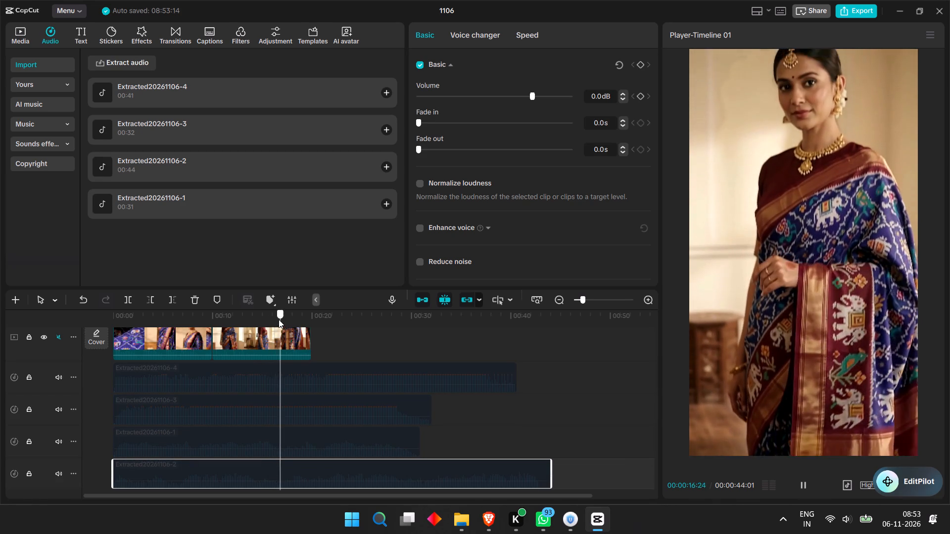
drag(279, 319, 89, 337)
key(v)
key(space)
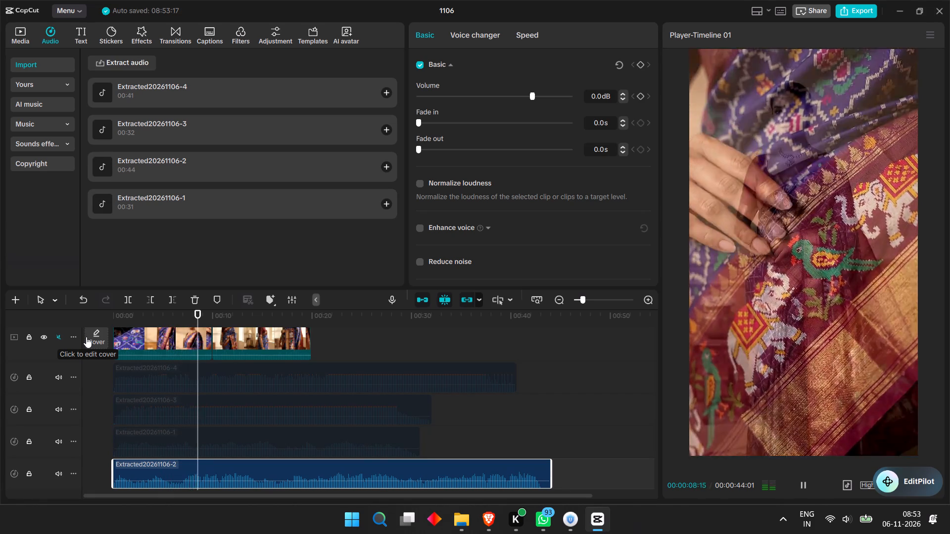
key(v)
key(space)
drag(211, 312, 103, 323)
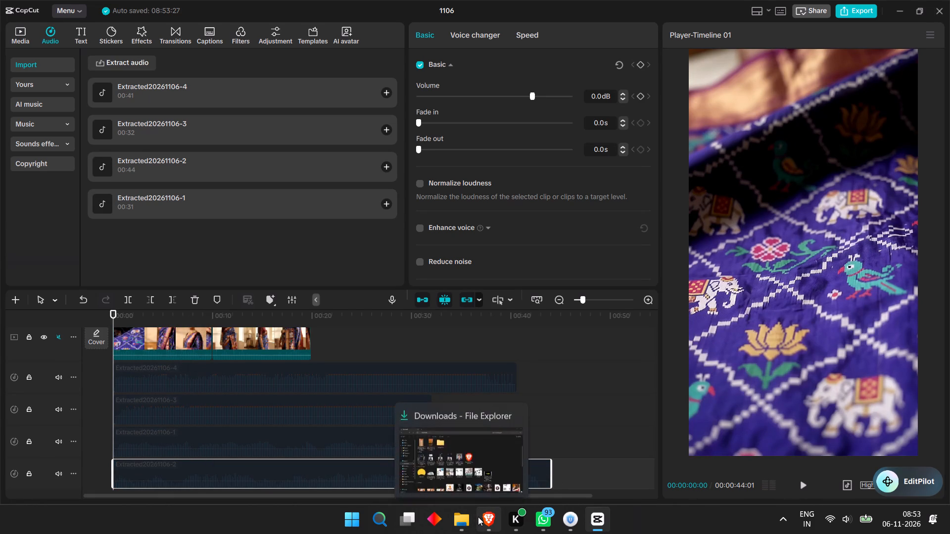
Switch to Brave and download the watermark-free MP4 to Downloads as p4_gwr_video_mvp.
click(495, 521)
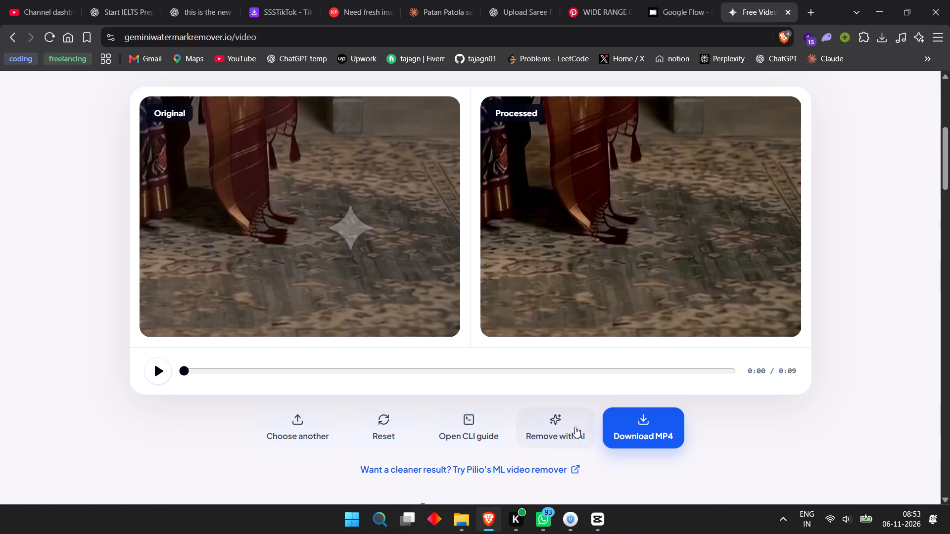
click(665, 423)
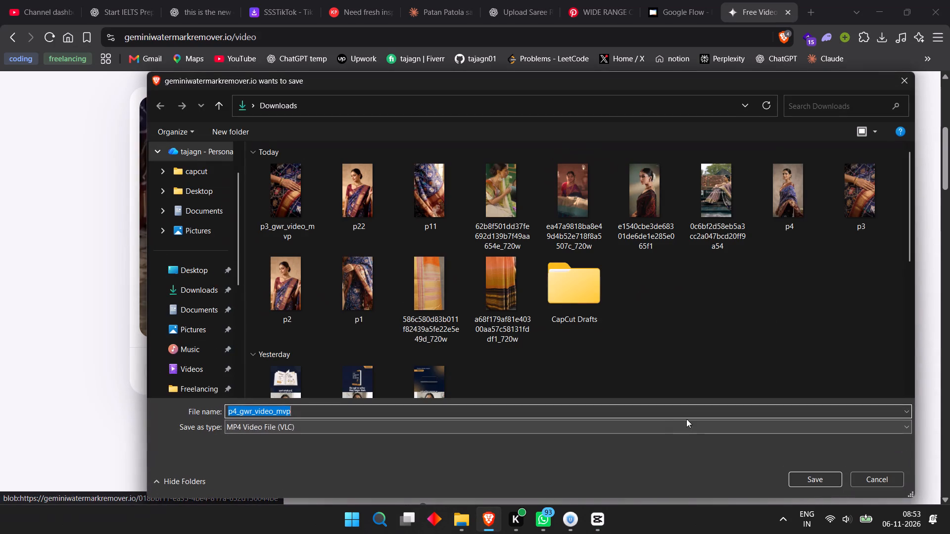
click(820, 479)
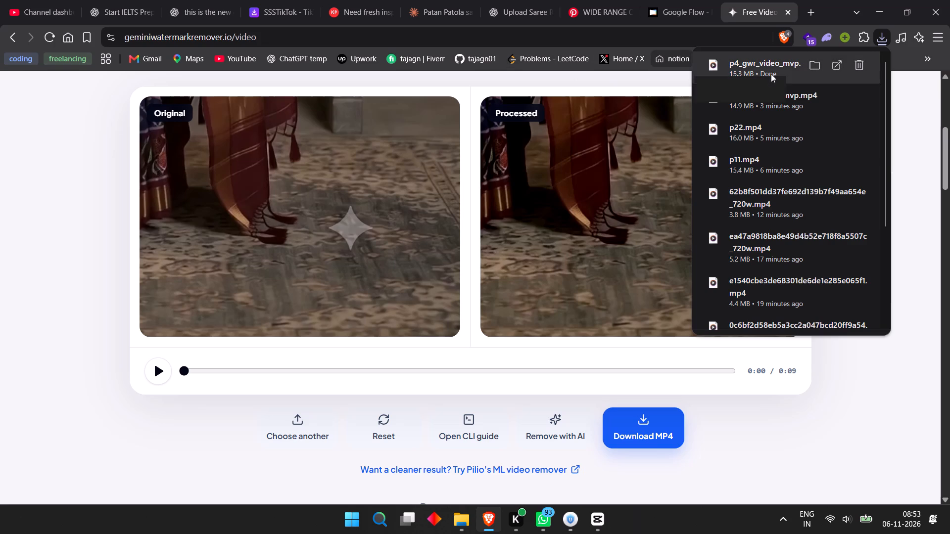
Switch back to CapCut and import p4_gwr_video_mvp from the Downloads folder into the project media.
click(595, 522)
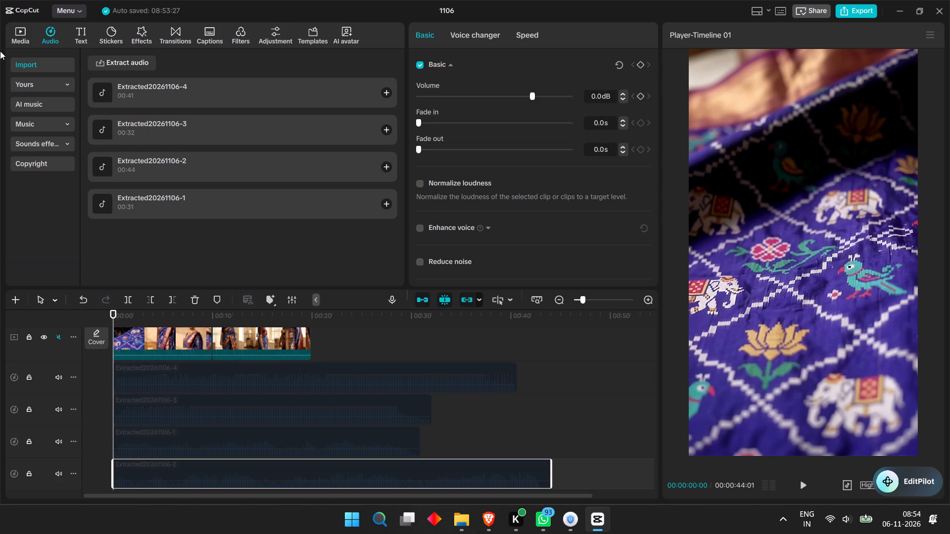
click(120, 62)
click(548, 10)
click(18, 35)
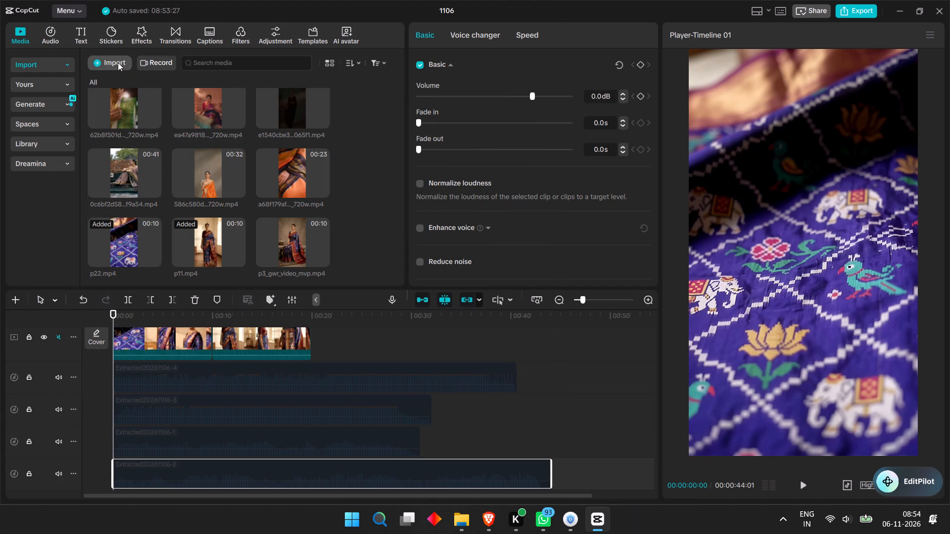
click(118, 62)
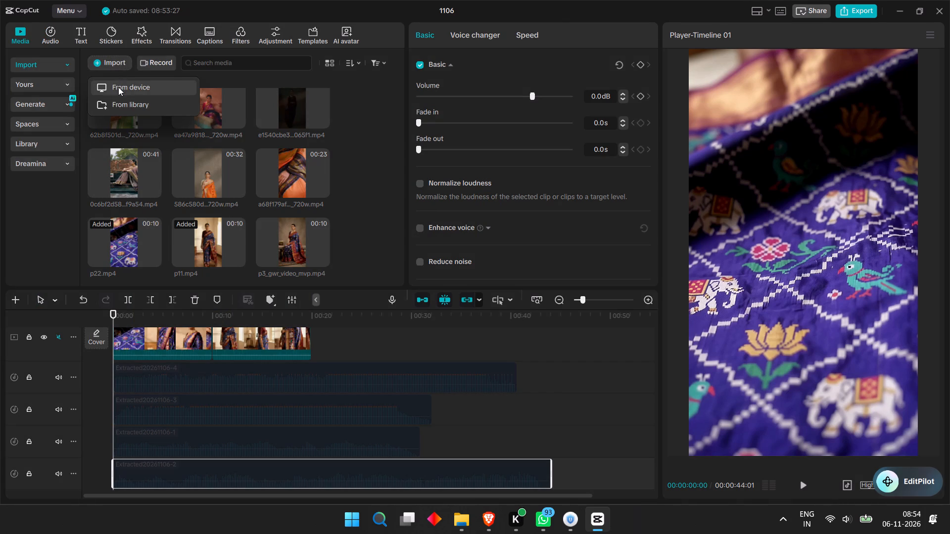
click(118, 89)
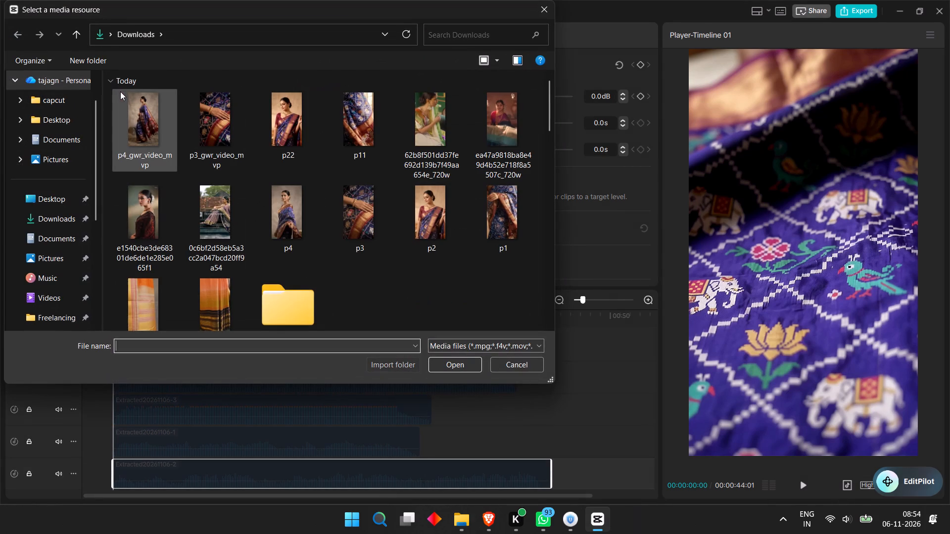
click(132, 124)
click(445, 365)
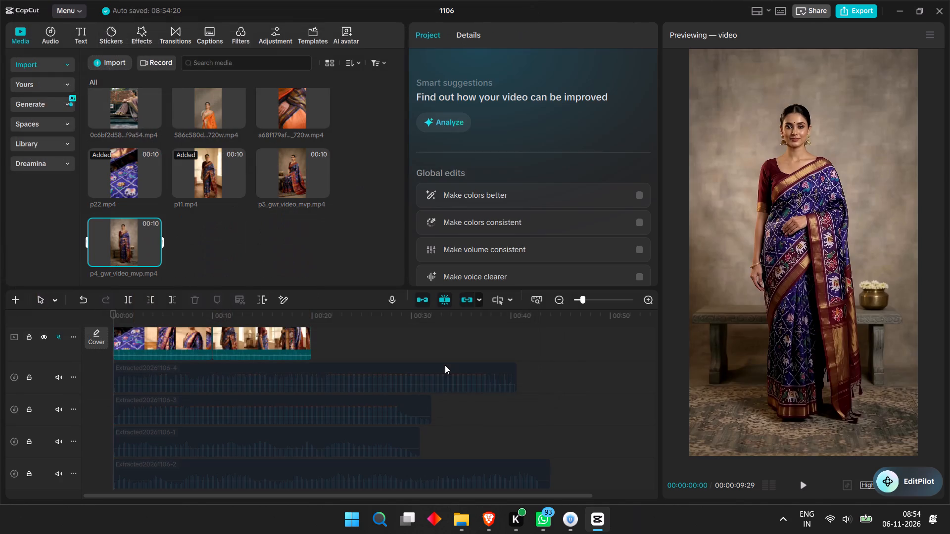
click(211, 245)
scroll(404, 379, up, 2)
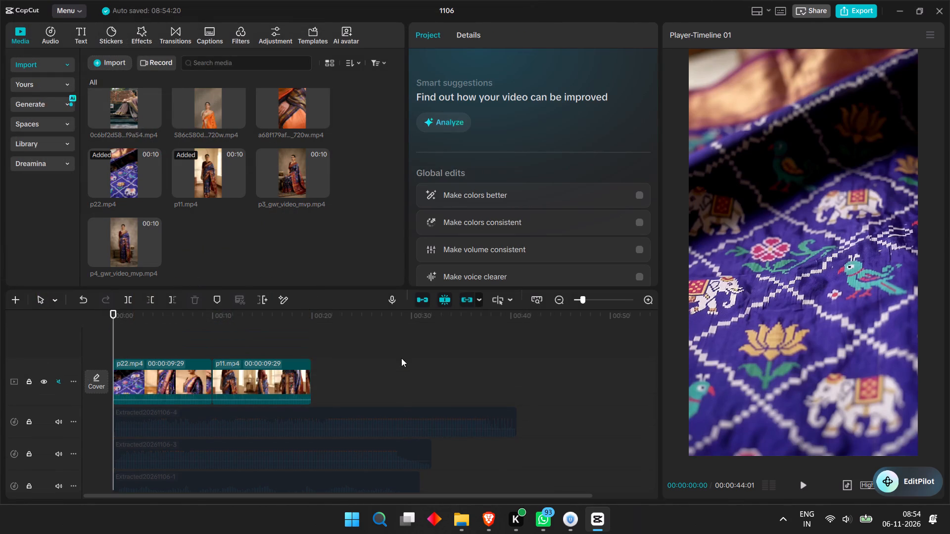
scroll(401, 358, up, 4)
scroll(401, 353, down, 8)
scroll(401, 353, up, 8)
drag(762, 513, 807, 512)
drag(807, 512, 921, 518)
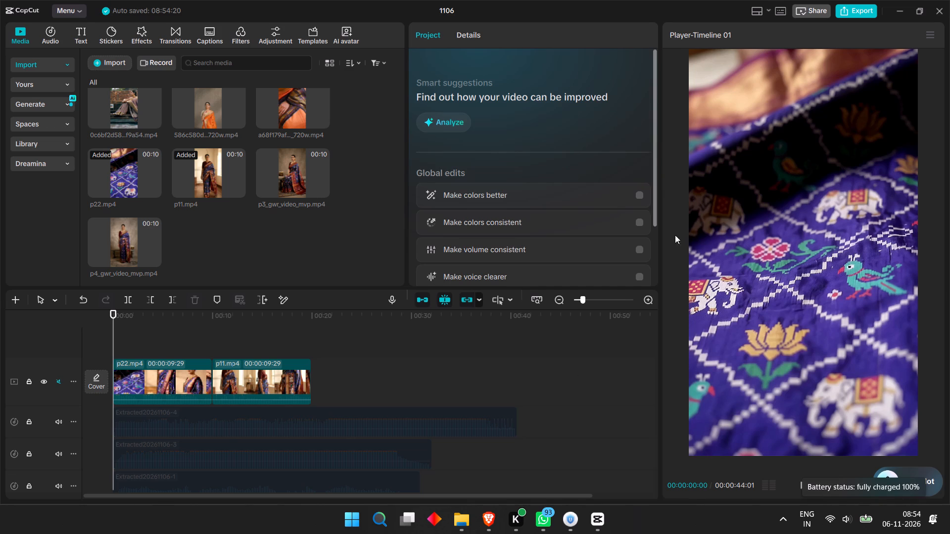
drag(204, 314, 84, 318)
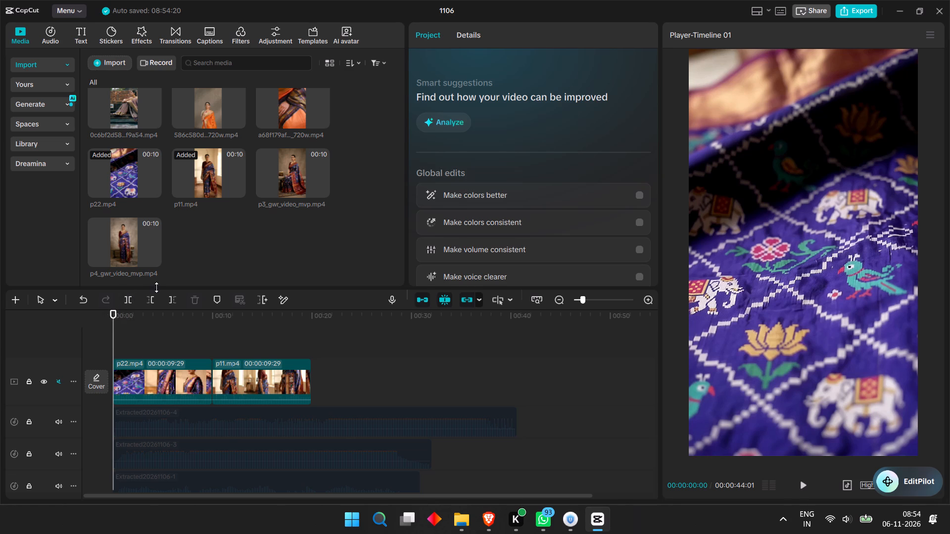
Append p3_gwr_video_mvp.mp4 and p4_gwr_video_mvp.mp4, in that order, to the end of the video track after p11.mp4.
scroll(186, 163, up, 5)
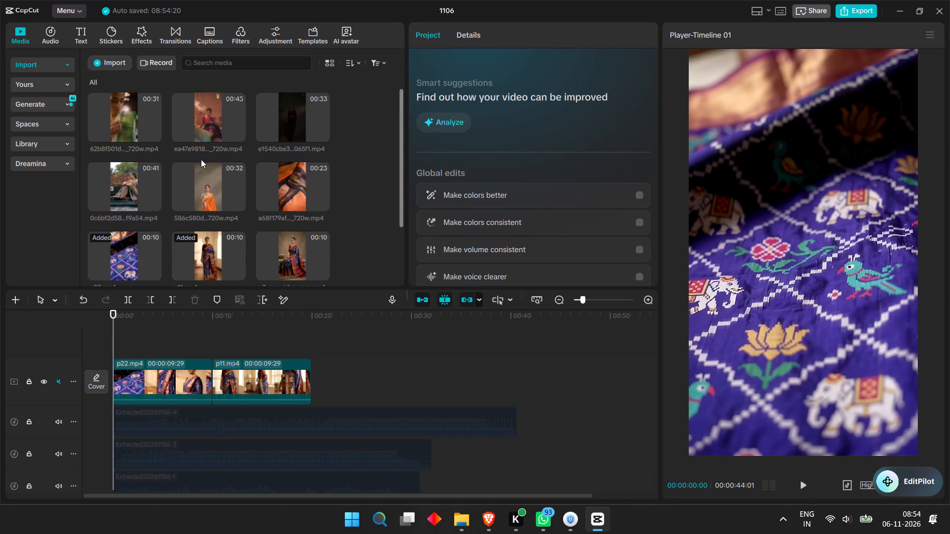
scroll(312, 262, down, 1)
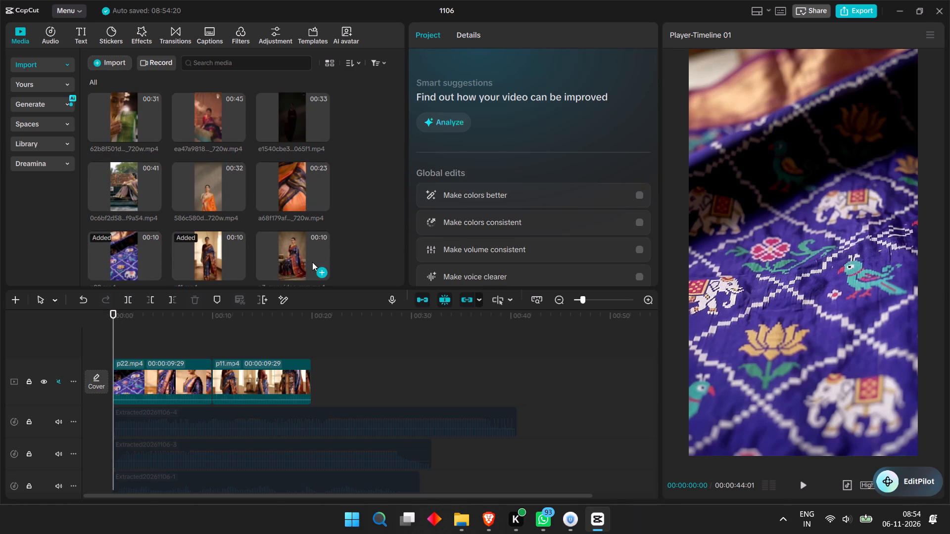
scroll(312, 262, down, 1)
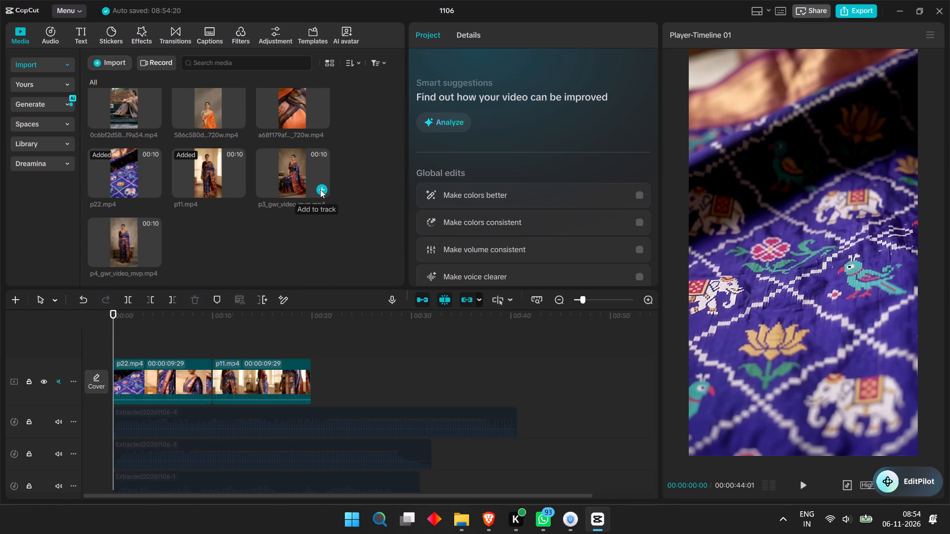
click(307, 319)
drag(307, 319, 312, 315)
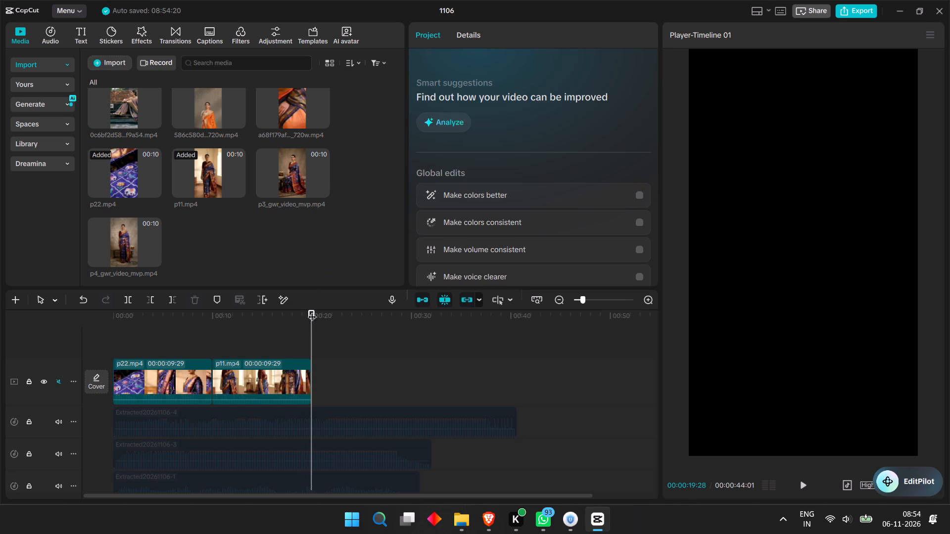
click(321, 189)
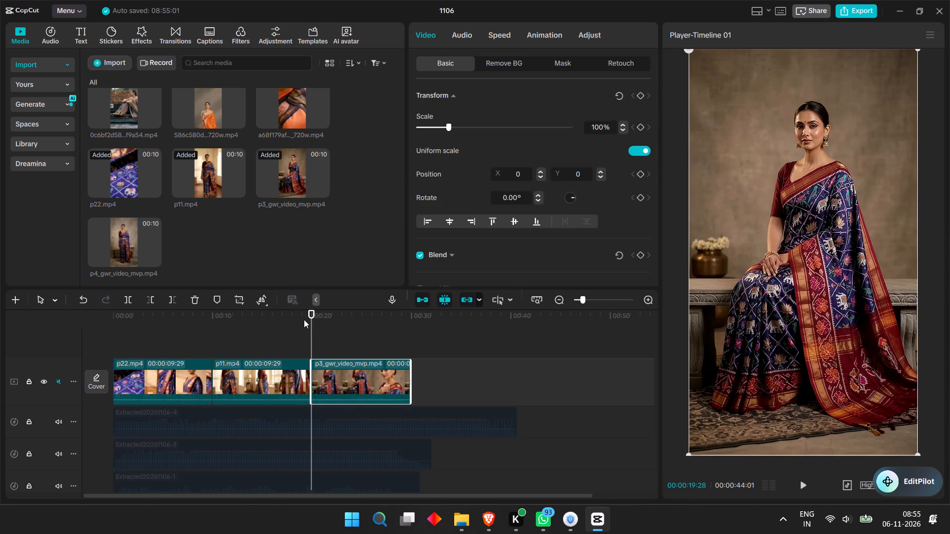
drag(309, 314, 416, 307)
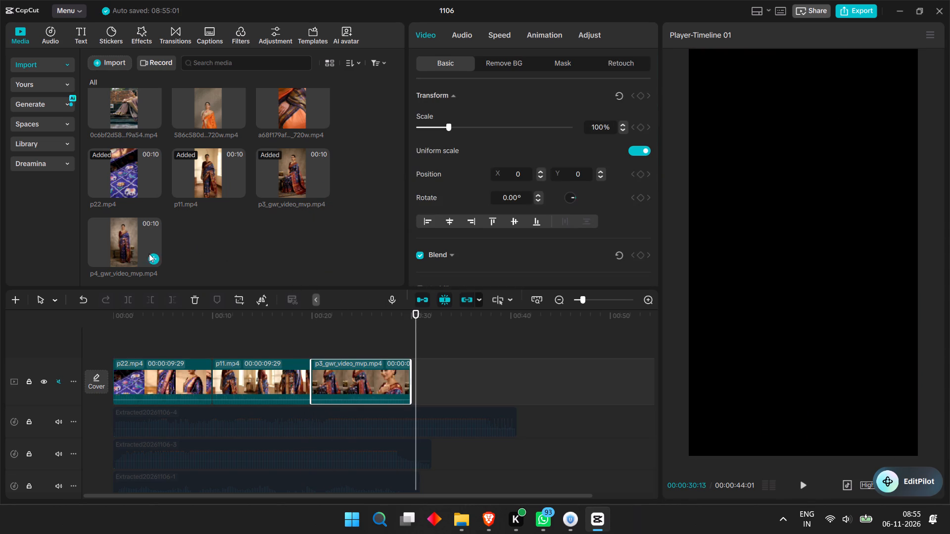
click(154, 261)
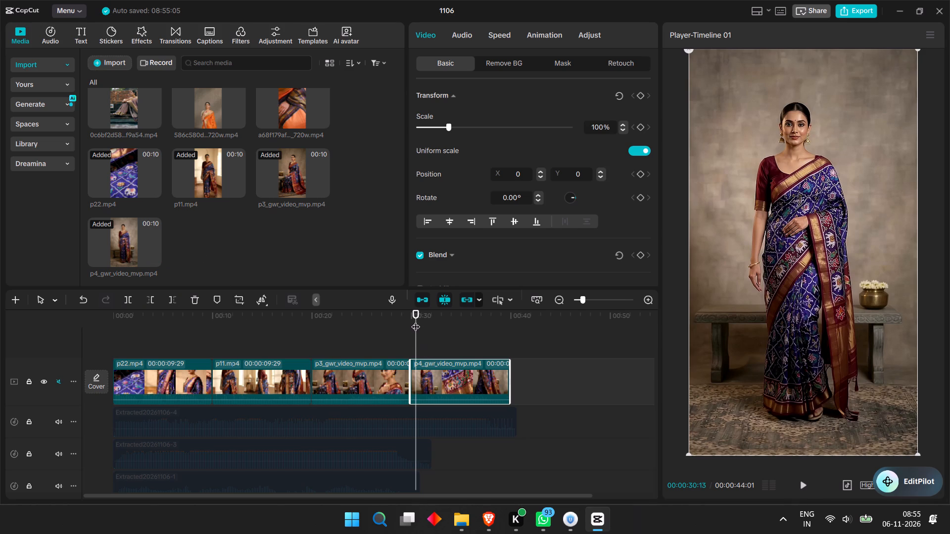
Play the opening second of the timeline from 00:00, look over the tracks, and return the playhead to 00:00.
drag(417, 319, 64, 347)
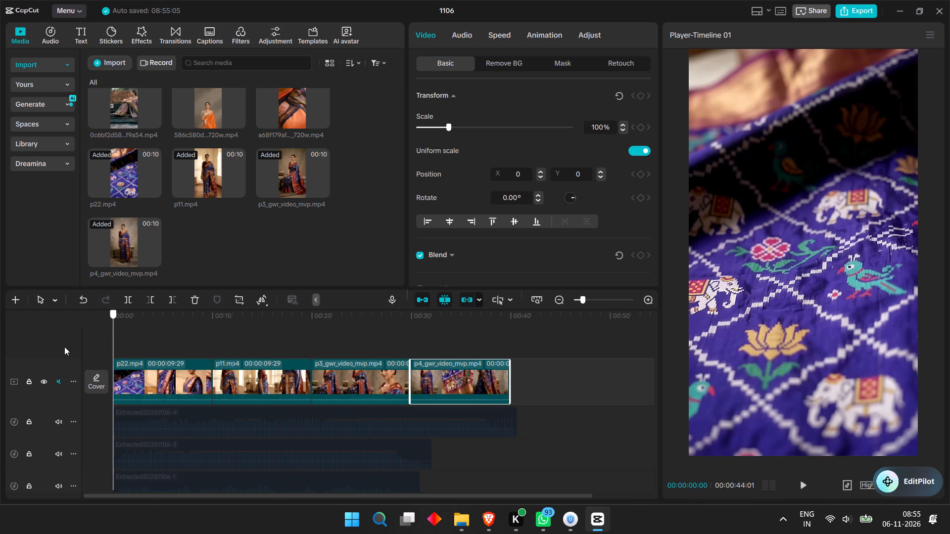
key(space)
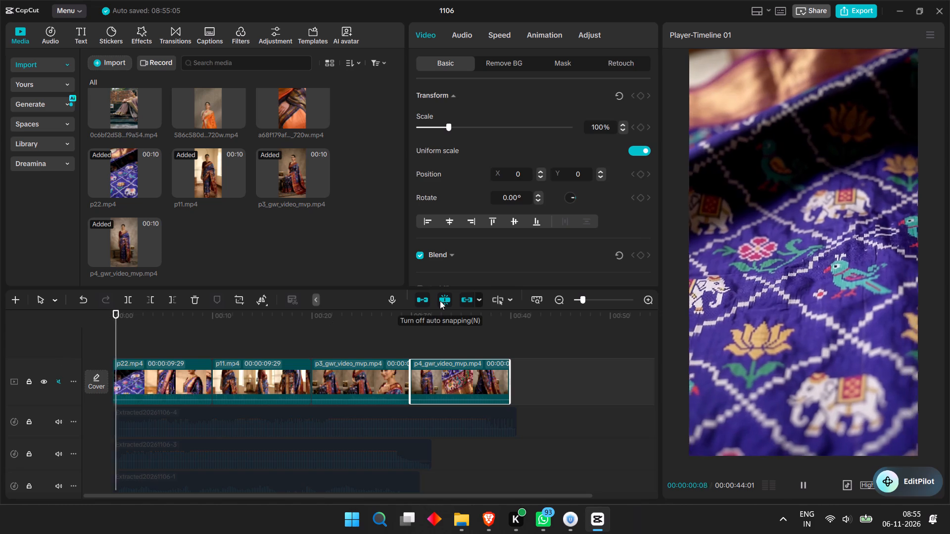
key(space)
scroll(224, 372, down, 6)
scroll(218, 372, up, 3)
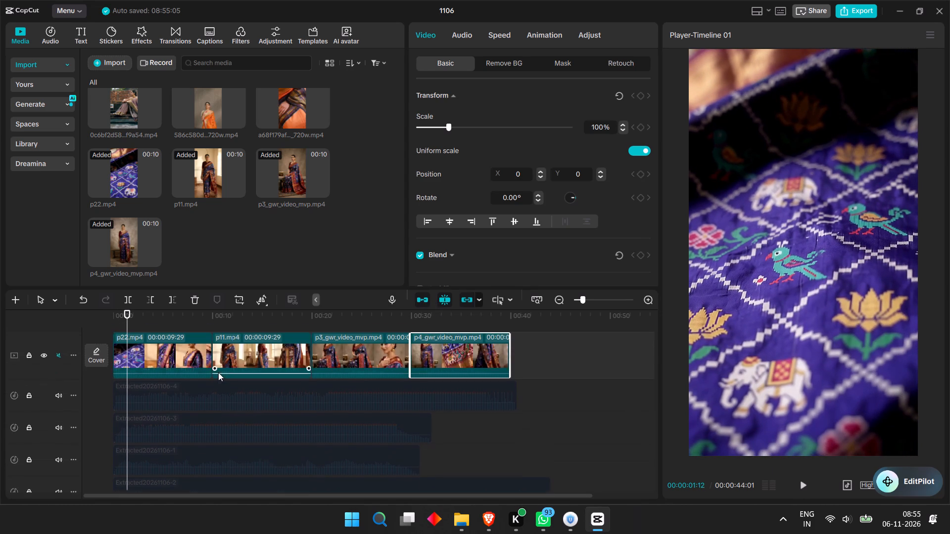
scroll(218, 372, up, 2)
drag(128, 315, 84, 326)
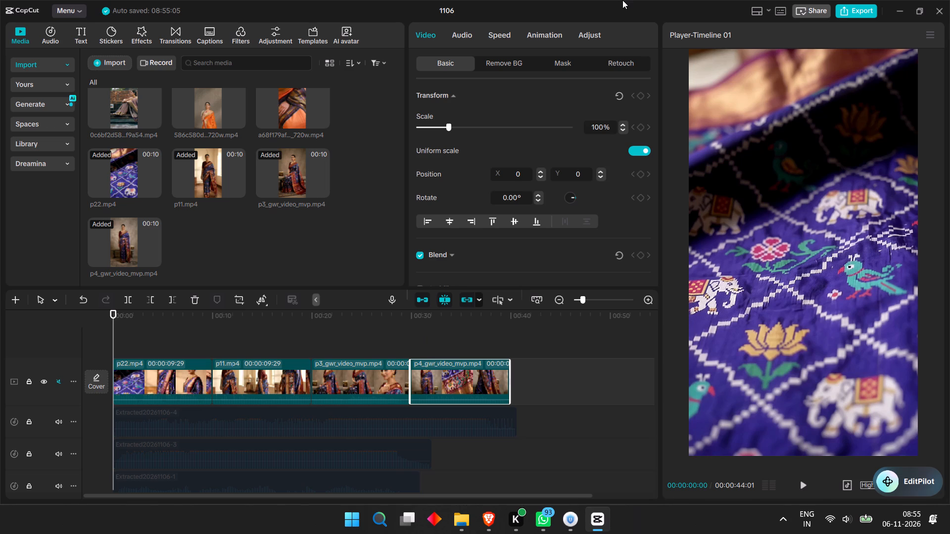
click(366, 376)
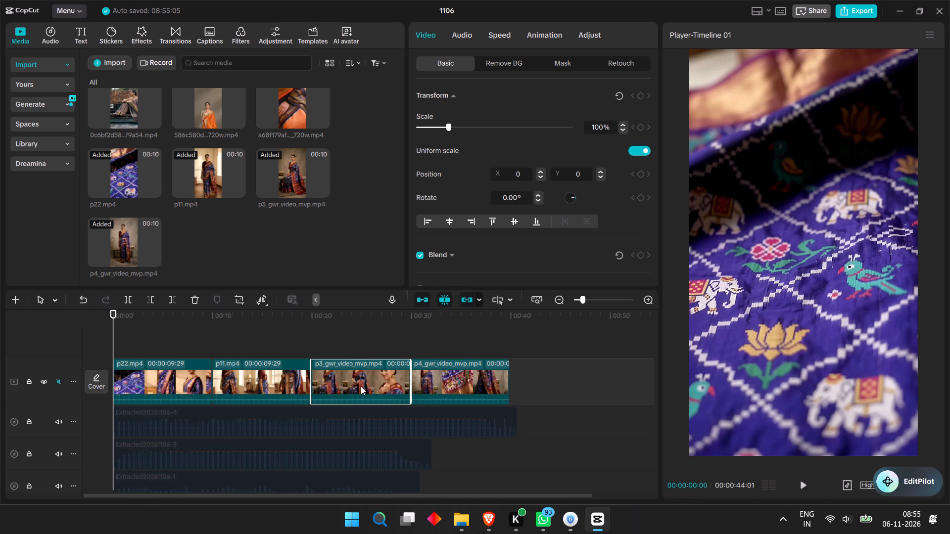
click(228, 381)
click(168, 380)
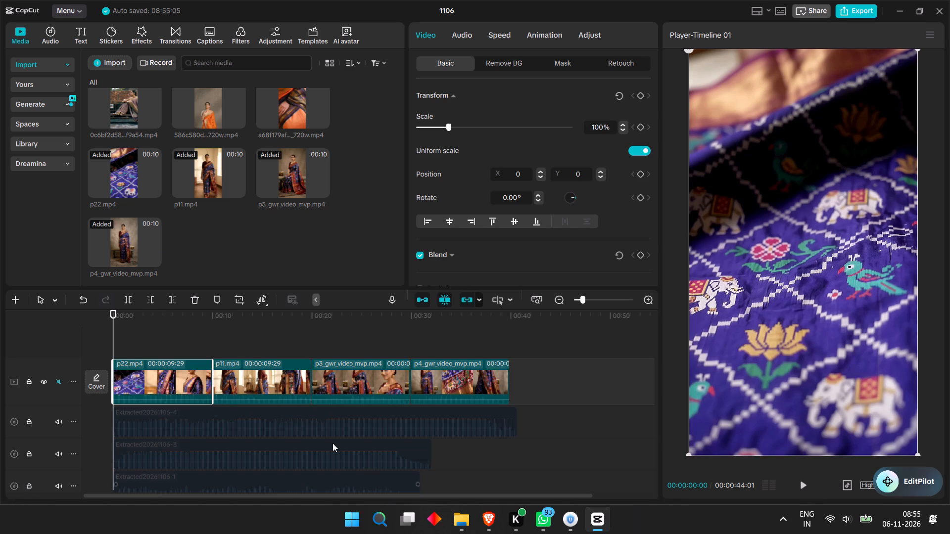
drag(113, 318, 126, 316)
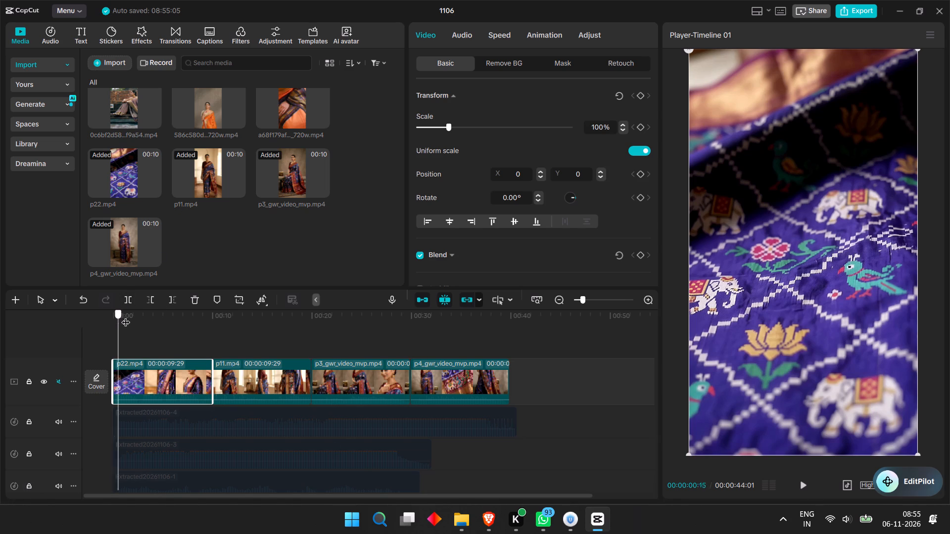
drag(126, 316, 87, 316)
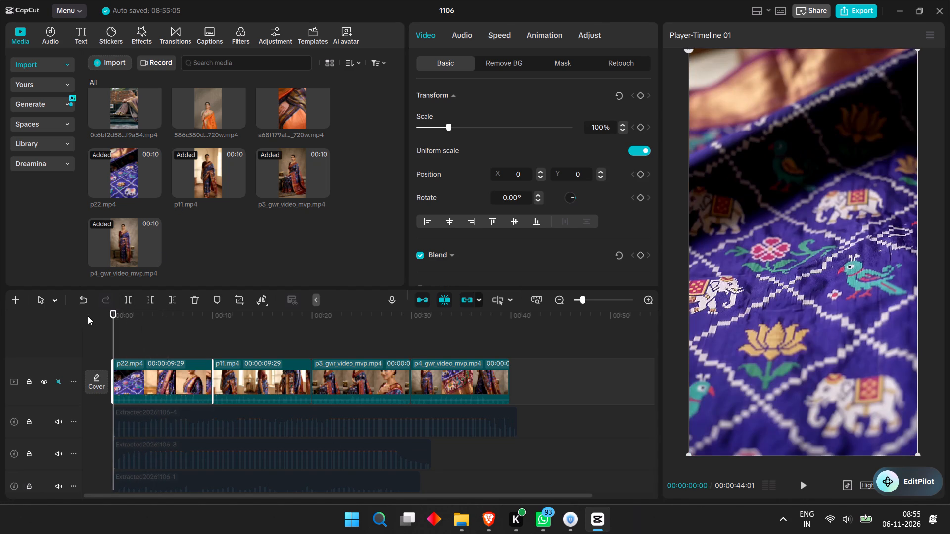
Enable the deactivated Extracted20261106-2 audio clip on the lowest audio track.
scroll(169, 387, down, 6)
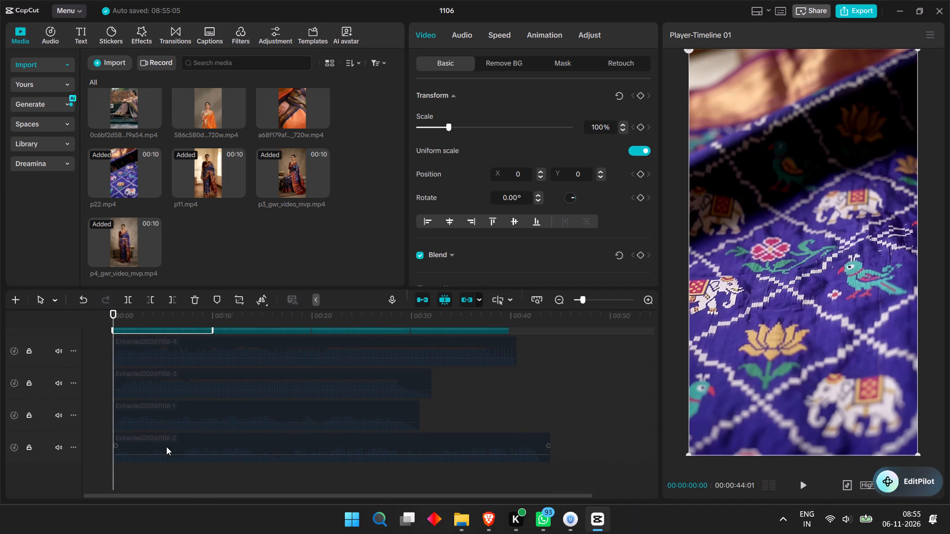
click(166, 446)
key(v)
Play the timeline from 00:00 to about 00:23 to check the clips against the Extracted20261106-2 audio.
scroll(106, 348, up, 6)
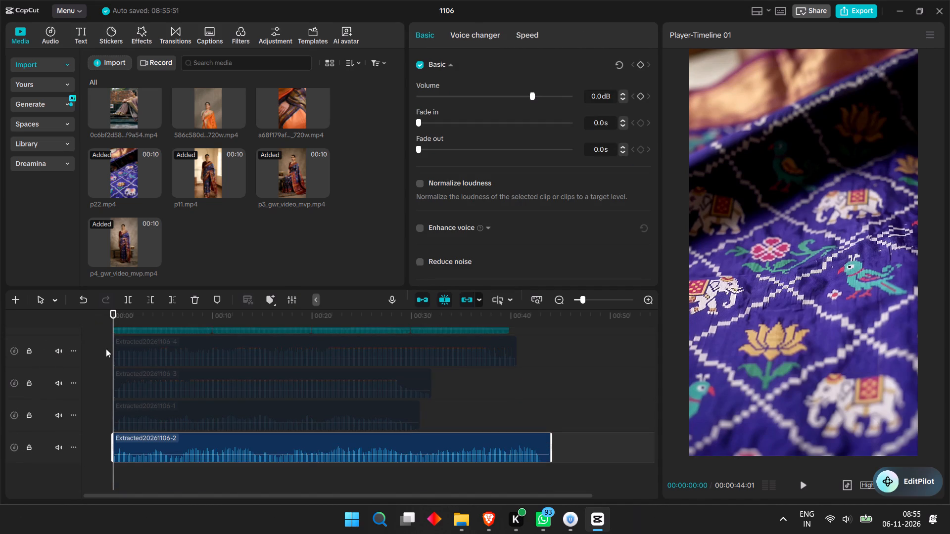
scroll(147, 356, up, 6)
key(space)
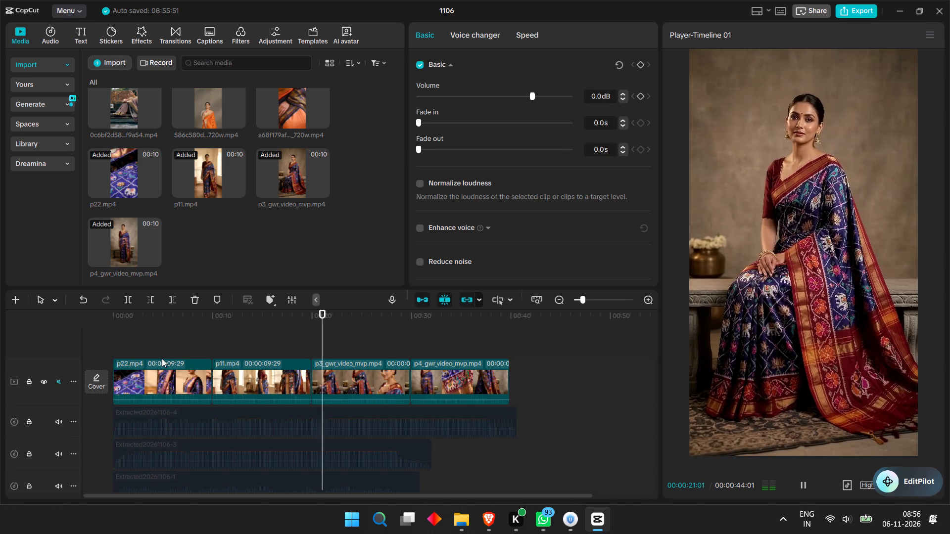
key(space)
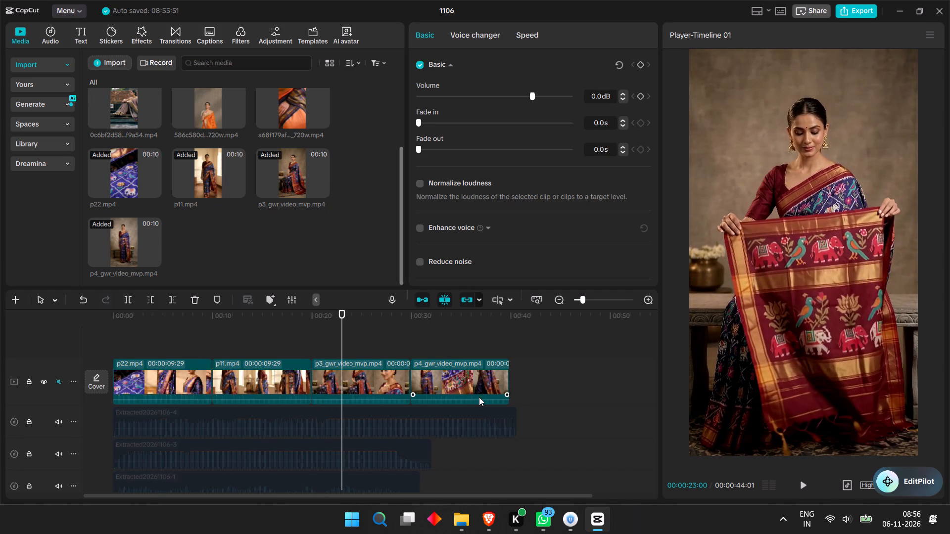
Move the floating EditPilot button clear of the player controls and preview the whole video full screen from 00:00.
scroll(873, 436, down, 4)
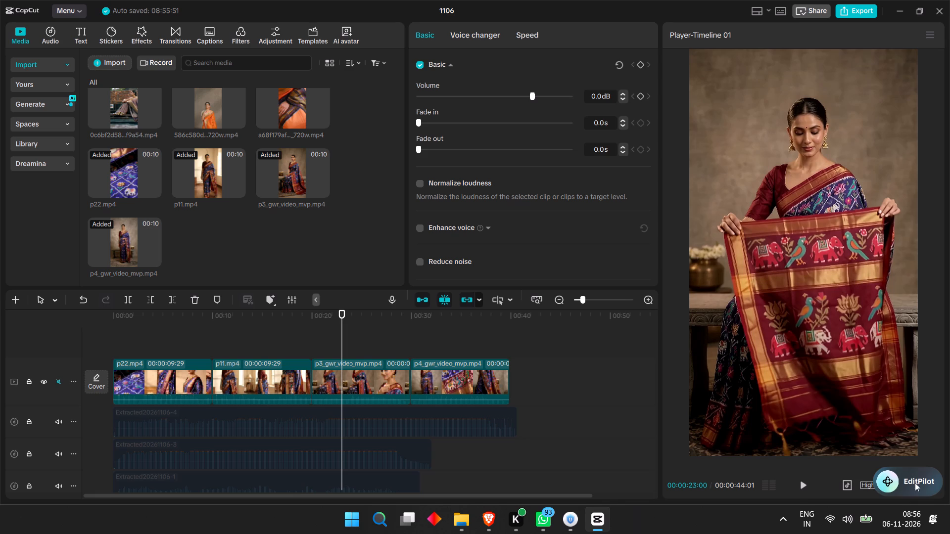
drag(915, 487, 917, 355)
click(936, 483)
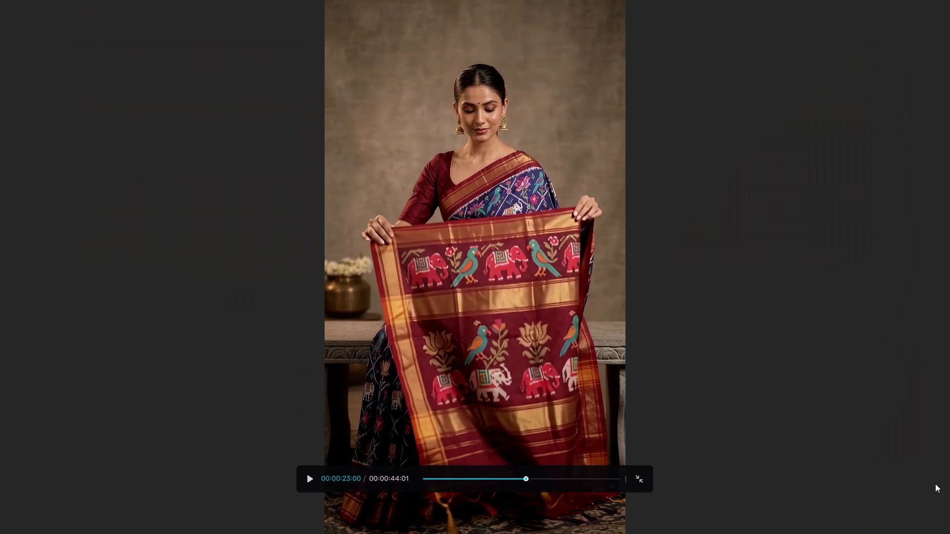
drag(502, 480, 322, 479)
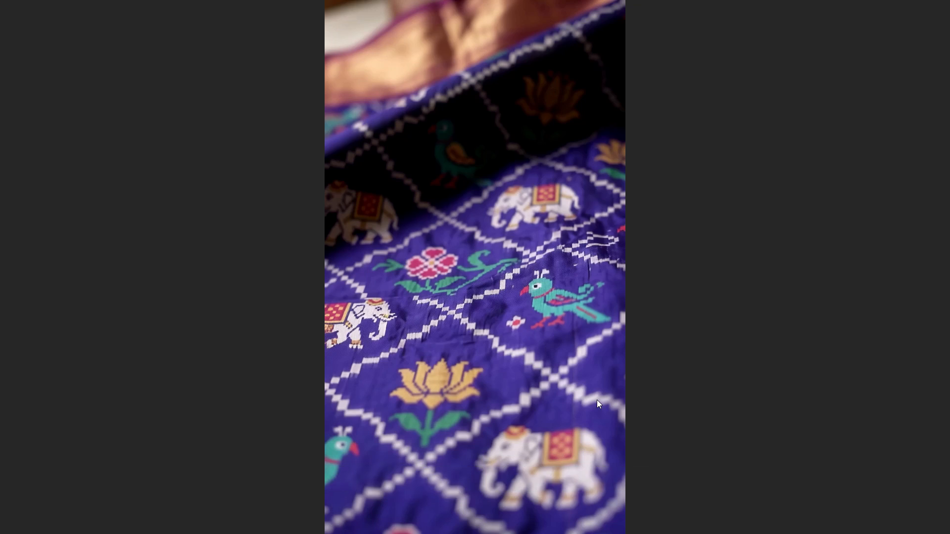
key(space)
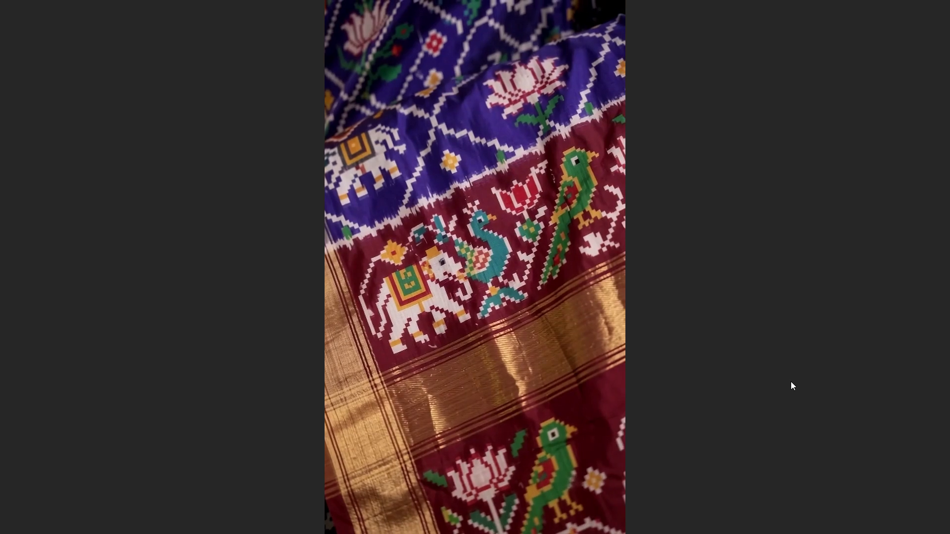
key(space)
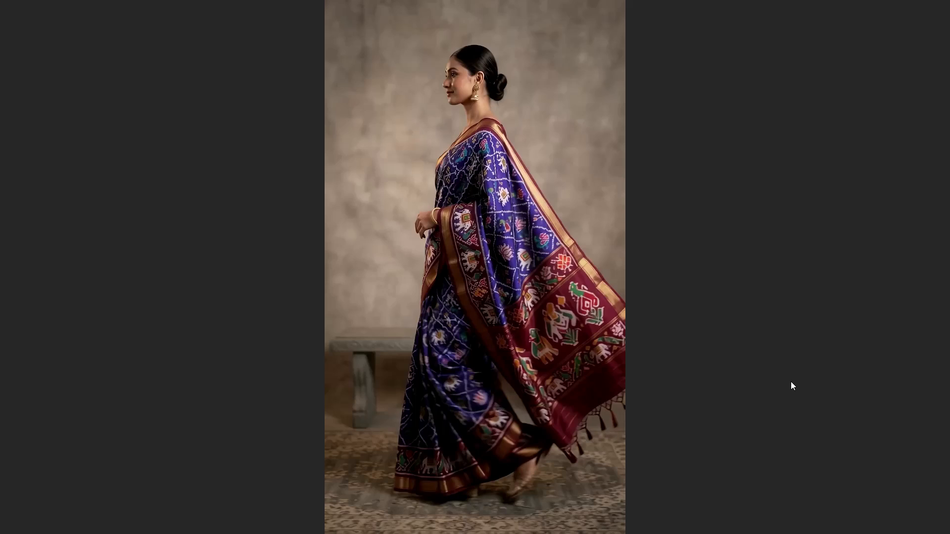
key(space)
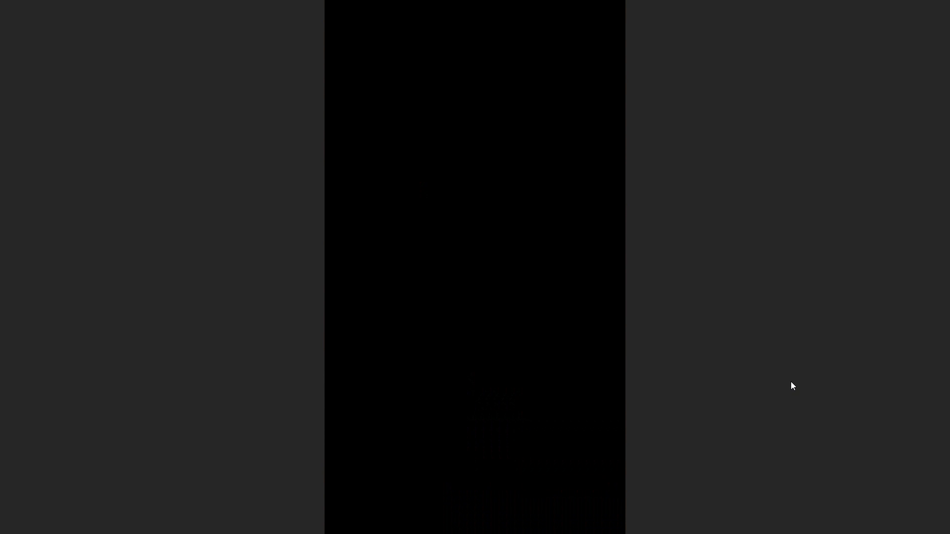
click(577, 420)
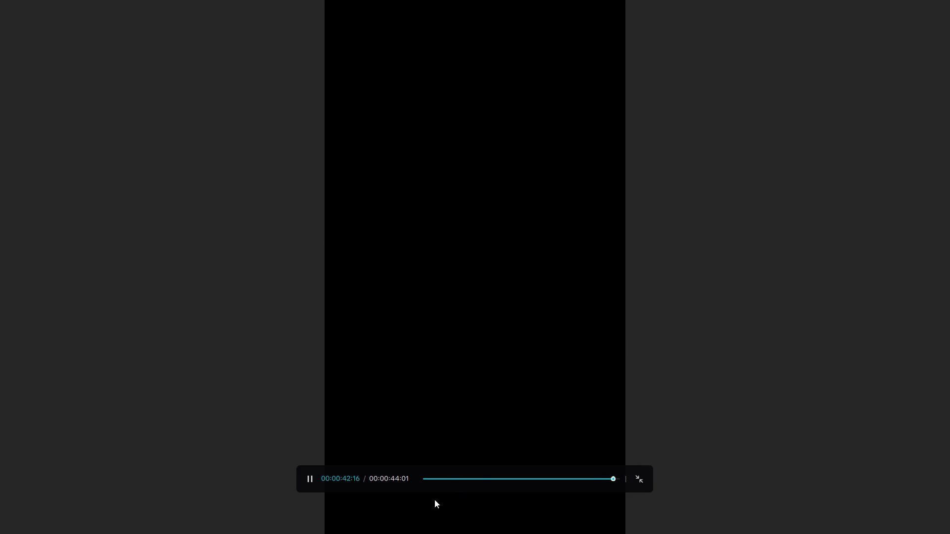
Replay the full-screen preview from near the start, pause at about 00:21, resume to about 00:35, and exit full screen.
click(428, 474)
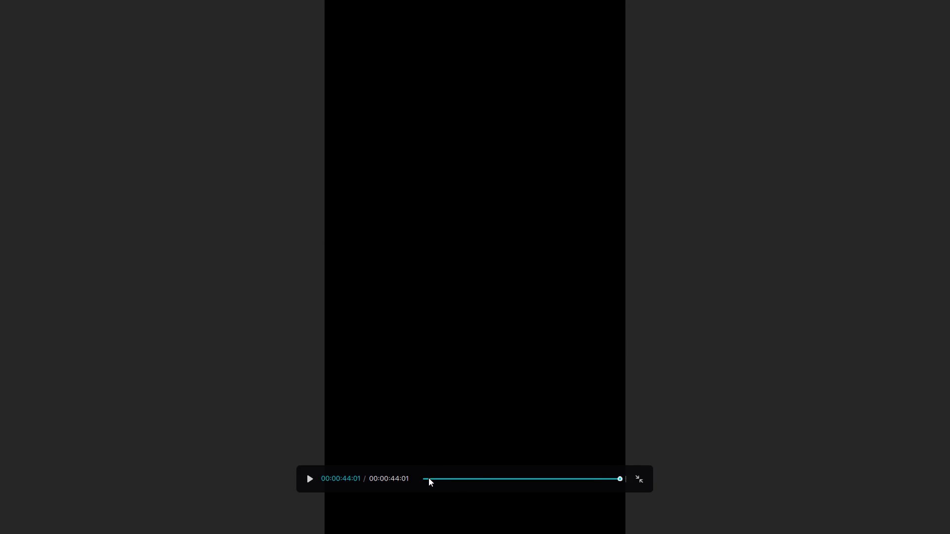
click(429, 478)
key(space)
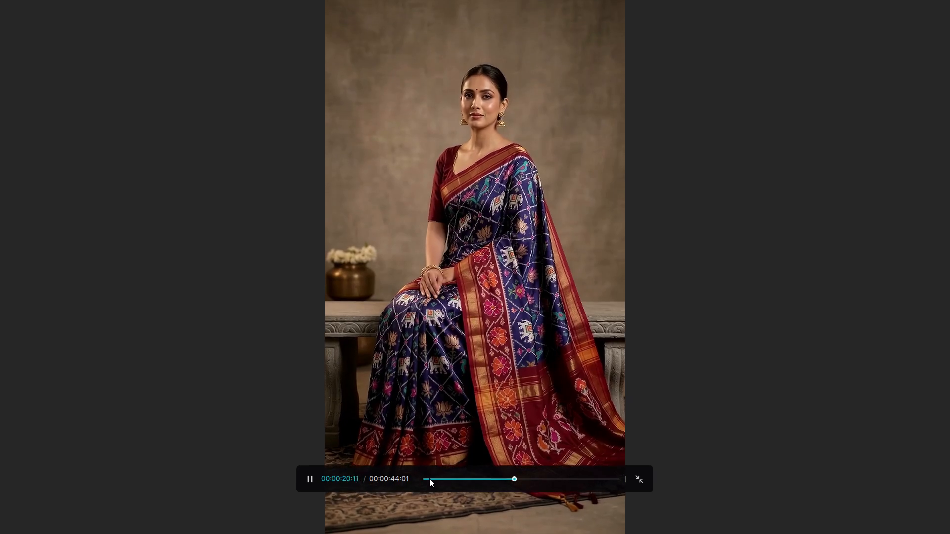
key(space)
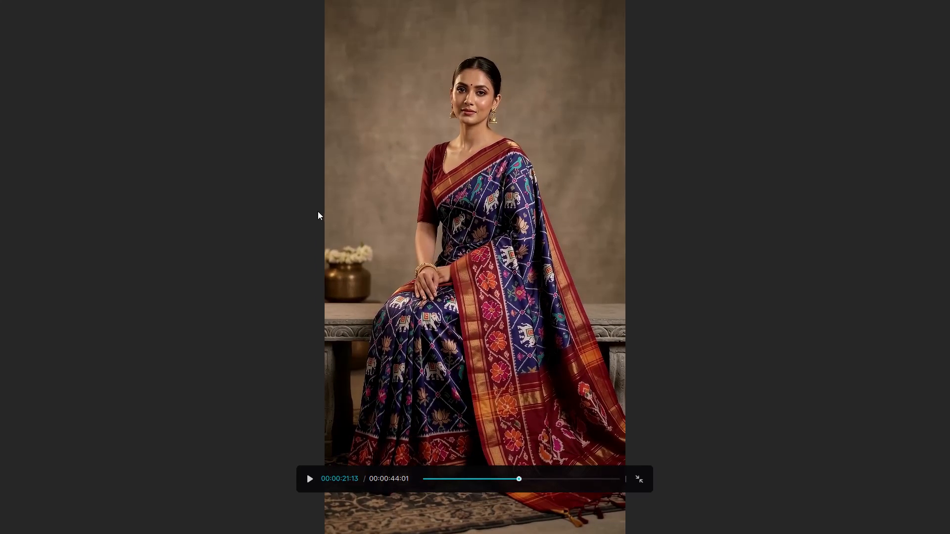
click(521, 326)
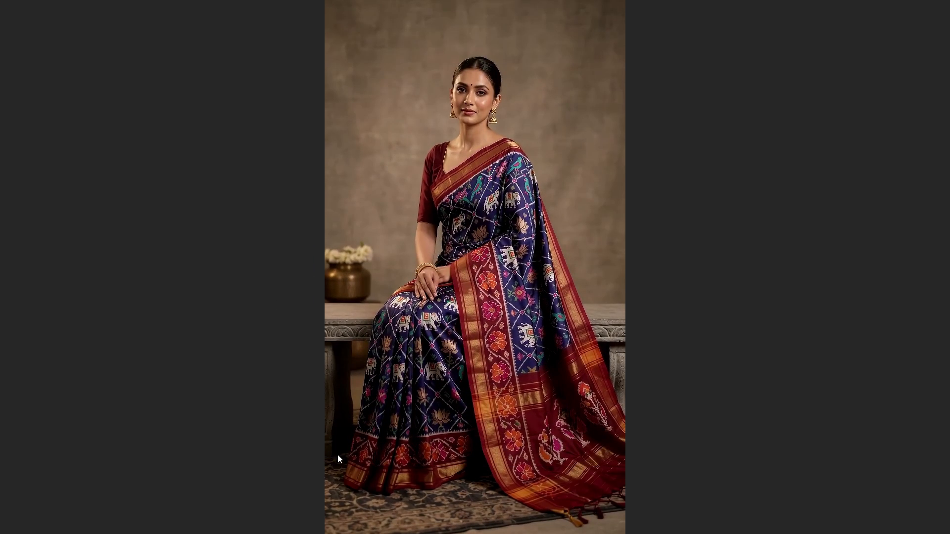
click(306, 479)
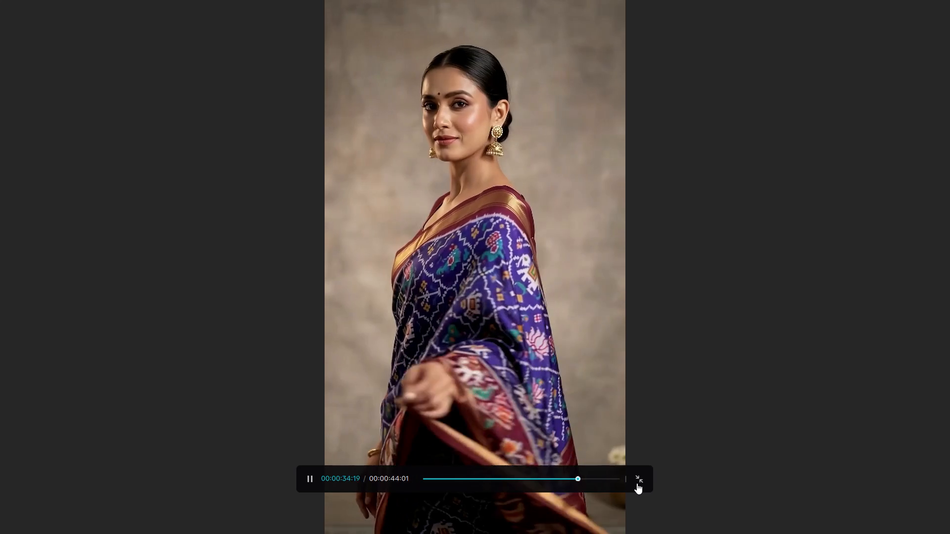
click(637, 483)
Return the playhead to 00:00 and play the video full screen again from the beginning.
drag(480, 339, 454, 337)
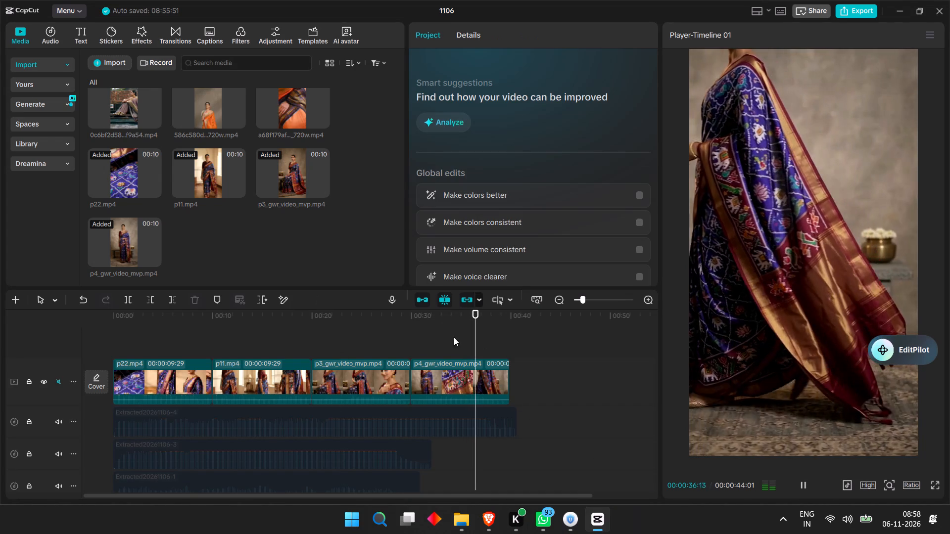
drag(454, 337, 378, 338)
drag(479, 336, 54, 353)
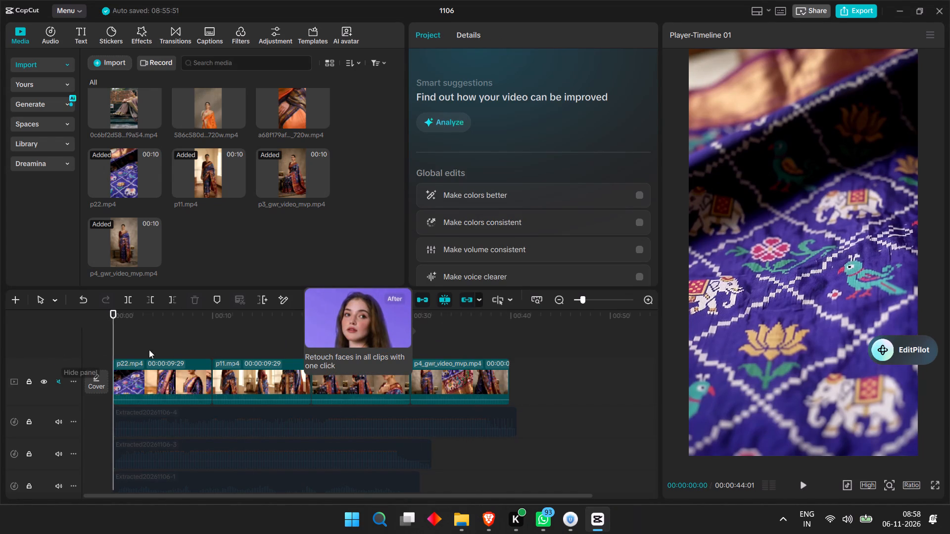
click(934, 487)
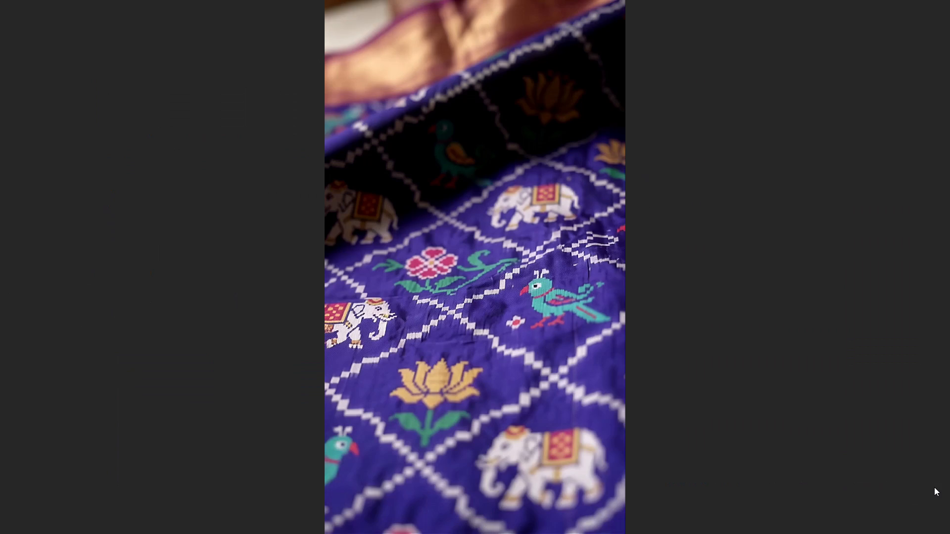
key(space)
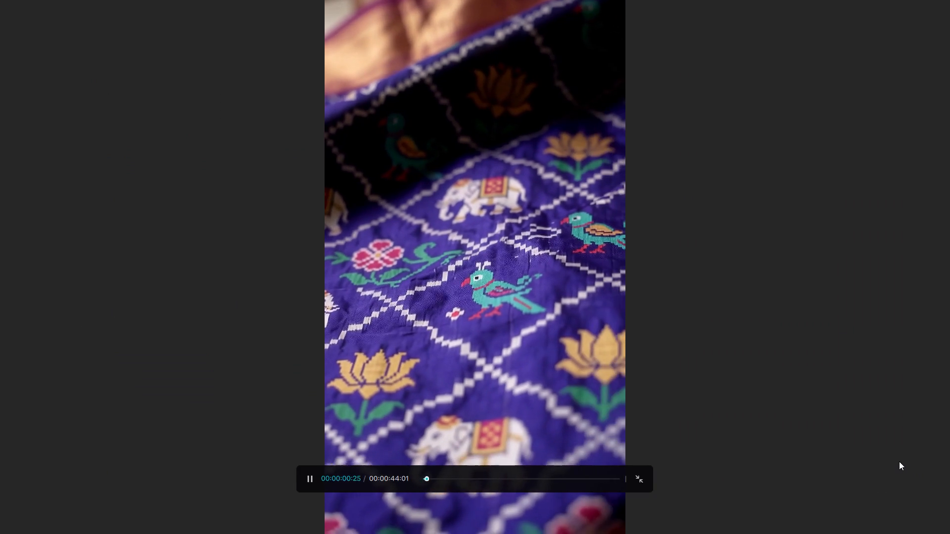
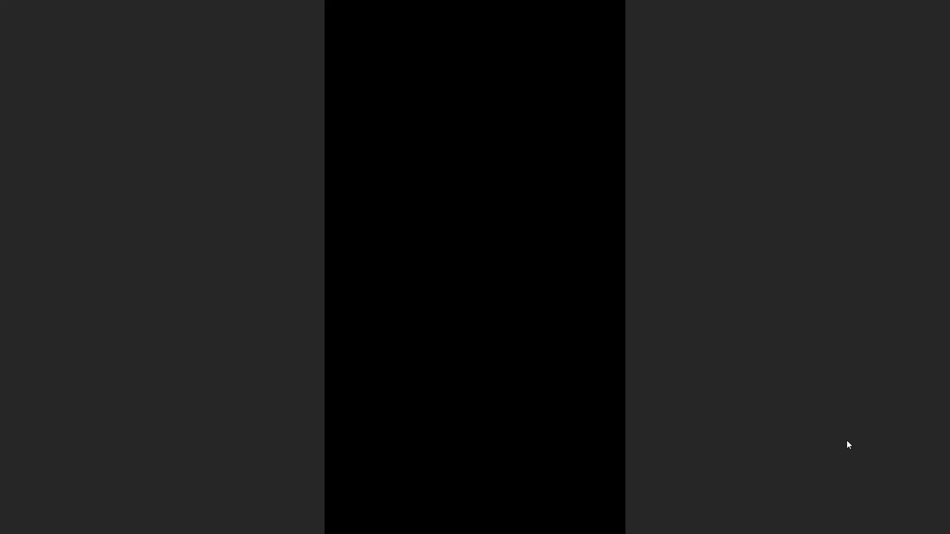
Exit the full-screen preview and place the playhead at the end of the last video clip, about 00:39:26.
key(f)
key(Escape)
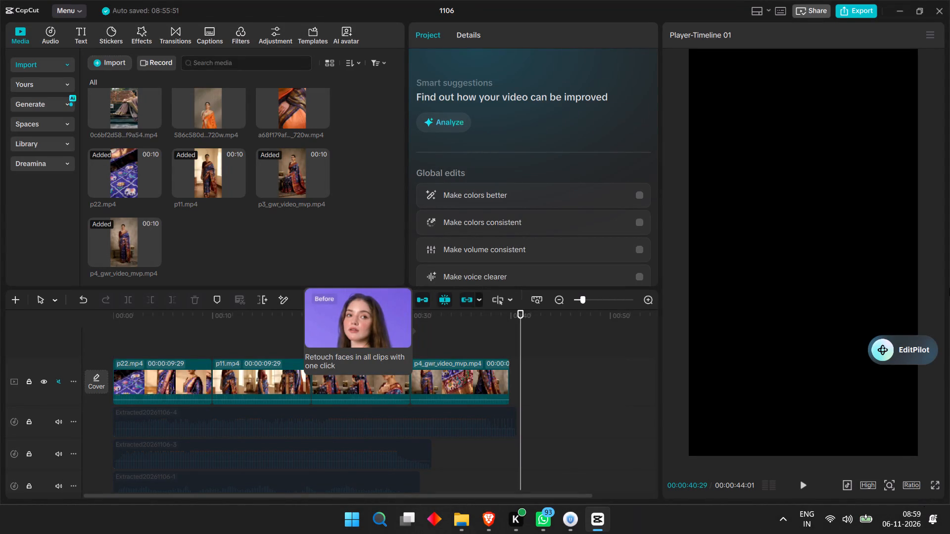
drag(520, 320, 509, 324)
scroll(532, 428, down, 6)
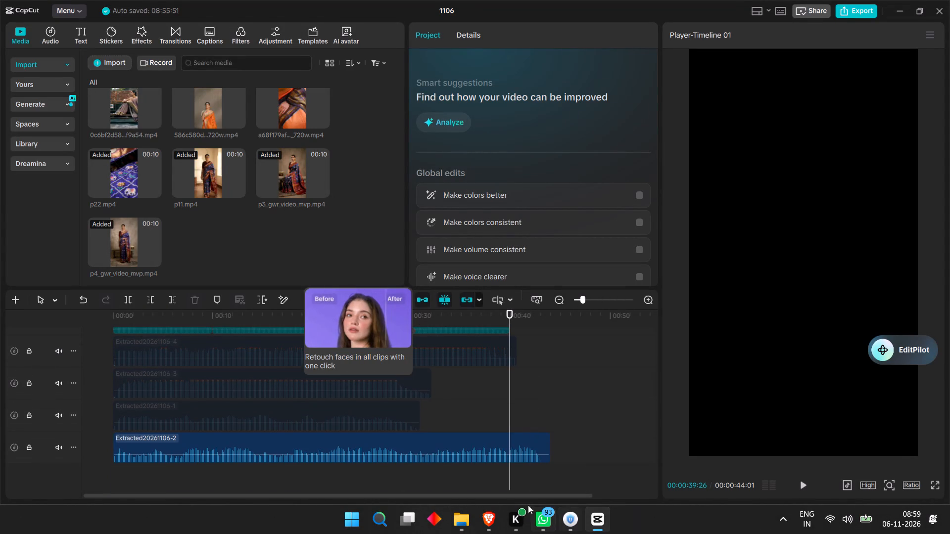
Add a new empty timeline to the 1106 project.
click(14, 296)
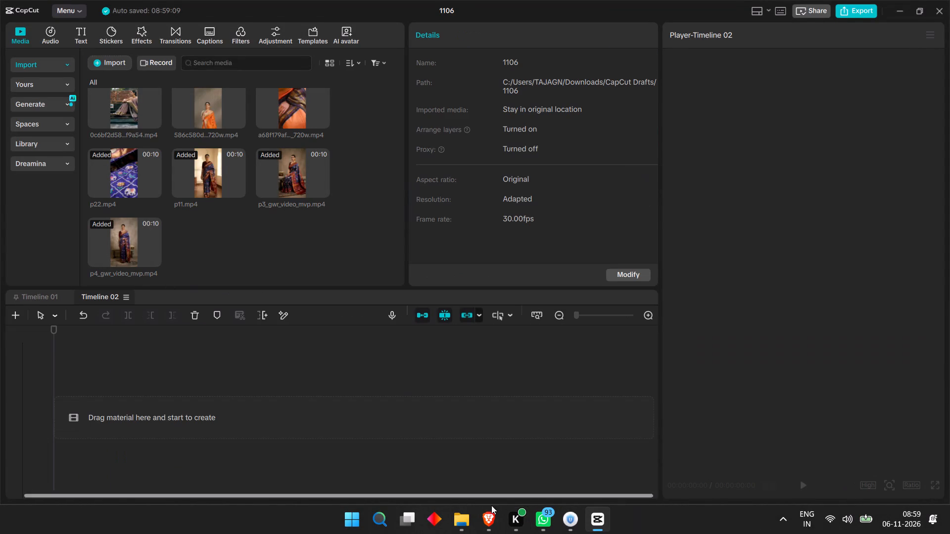
click(480, 516)
scroll(540, 258, up, 6)
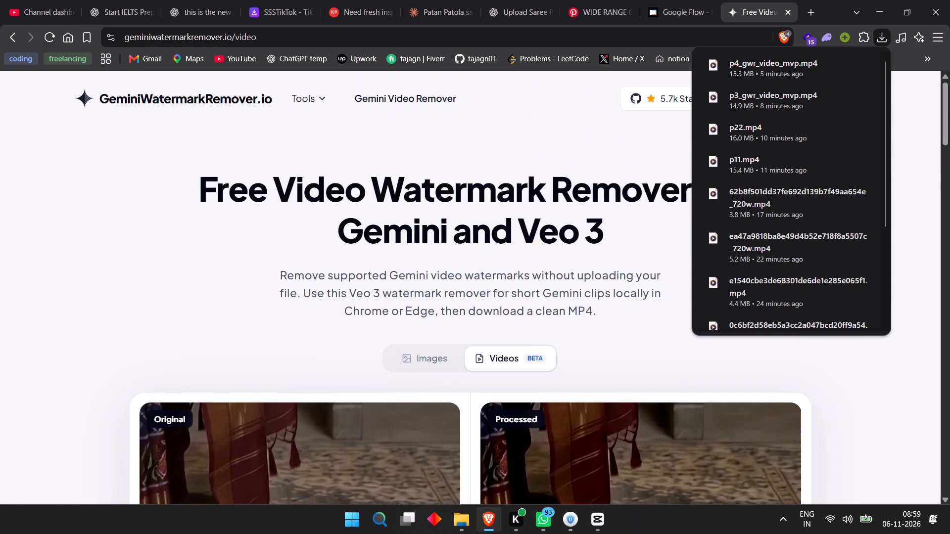
scroll(529, 238, up, 1)
scroll(529, 238, down, 6)
click(388, 358)
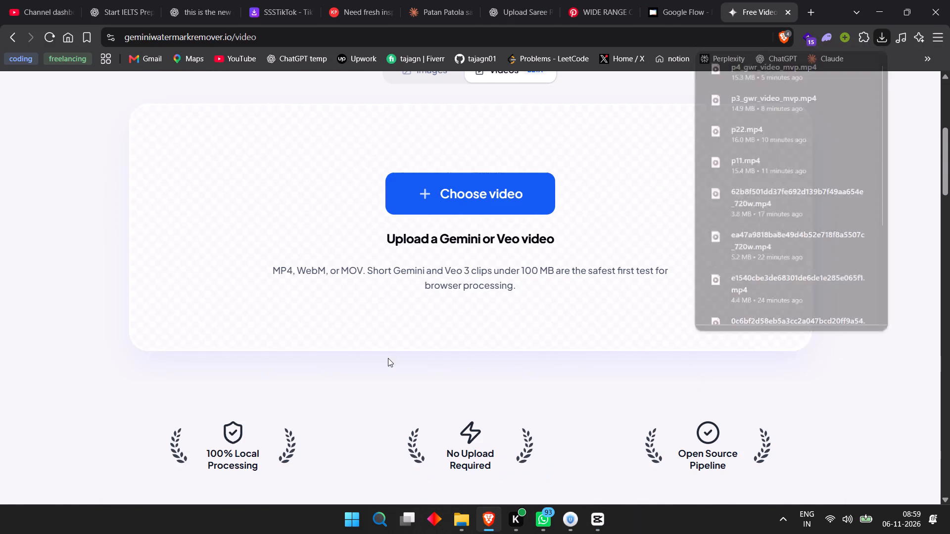
click(469, 185)
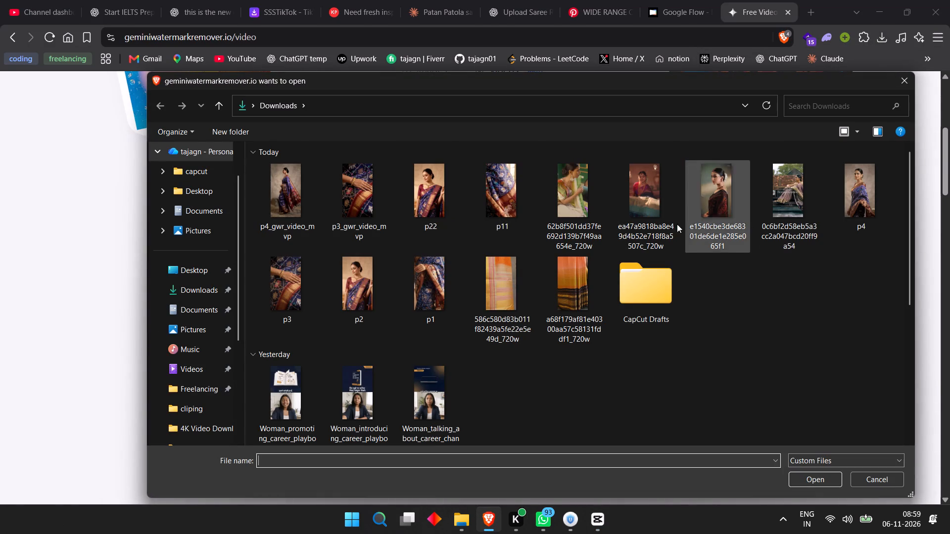
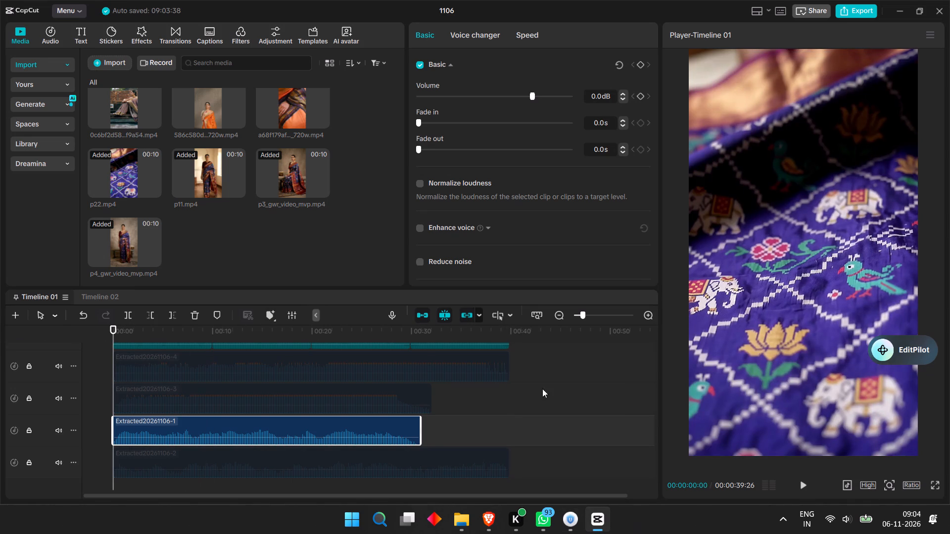
click(803, 489)
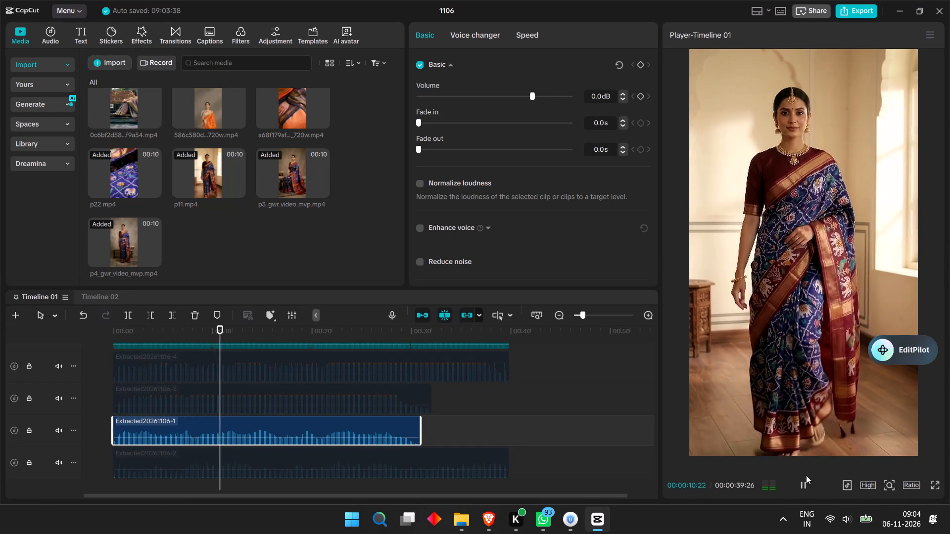
scroll(581, 421, up, 5)
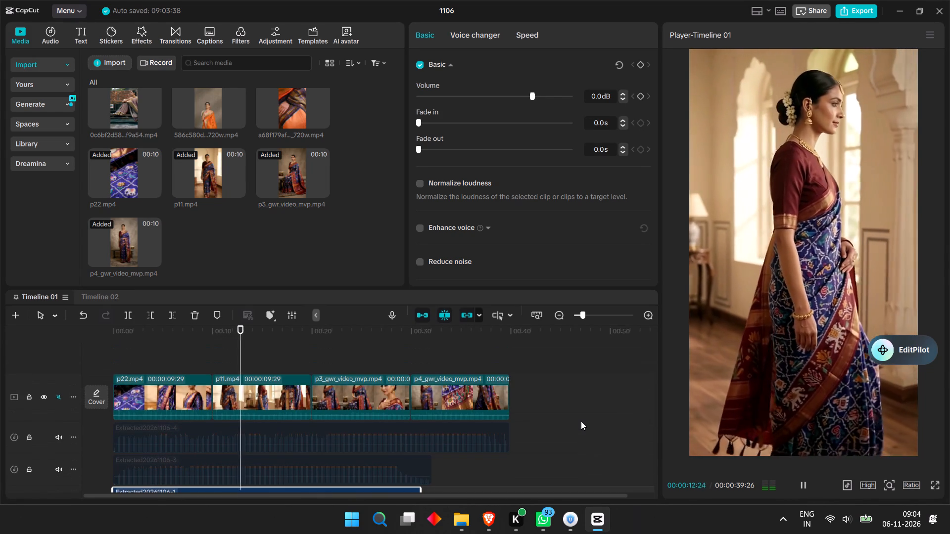
scroll(581, 421, up, 4)
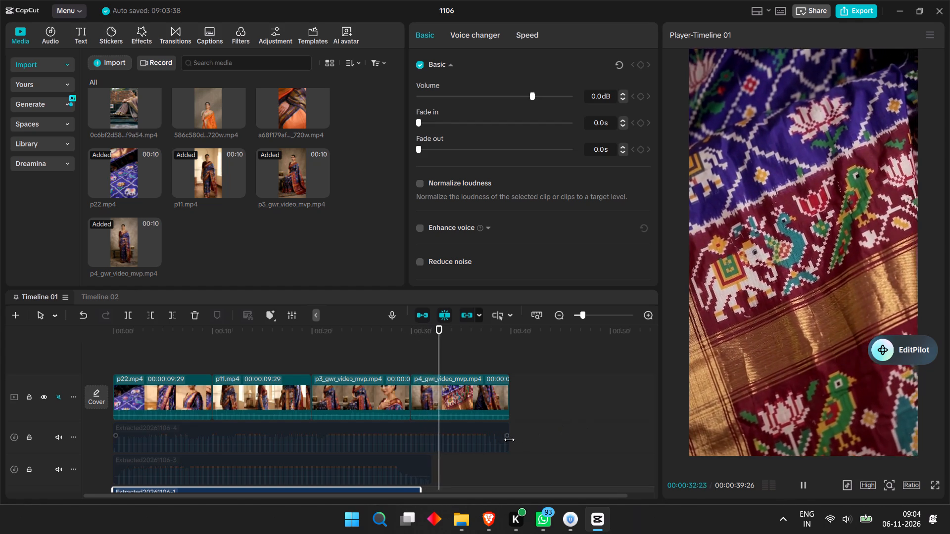
scroll(337, 460, down, 3)
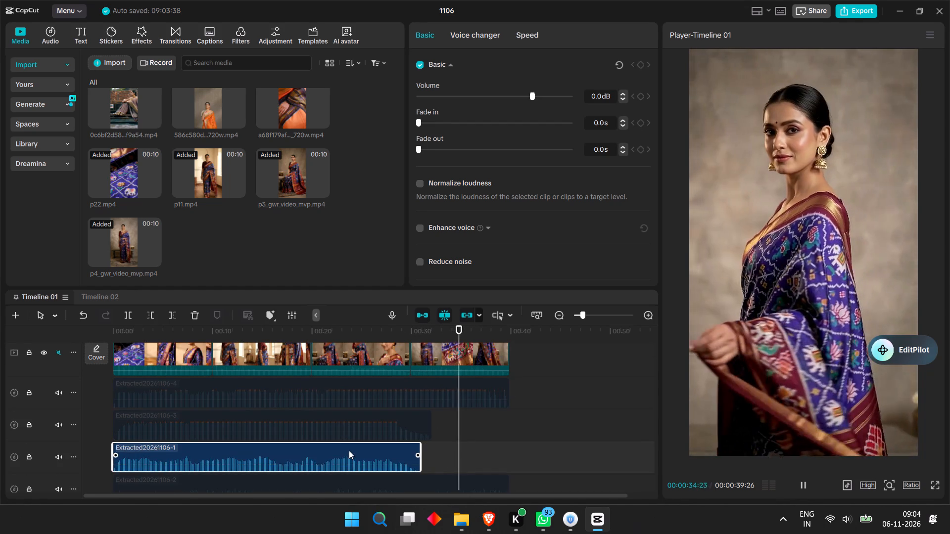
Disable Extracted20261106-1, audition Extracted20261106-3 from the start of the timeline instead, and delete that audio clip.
key(v)
scroll(384, 402, up, 5)
drag(471, 347, 452, 353)
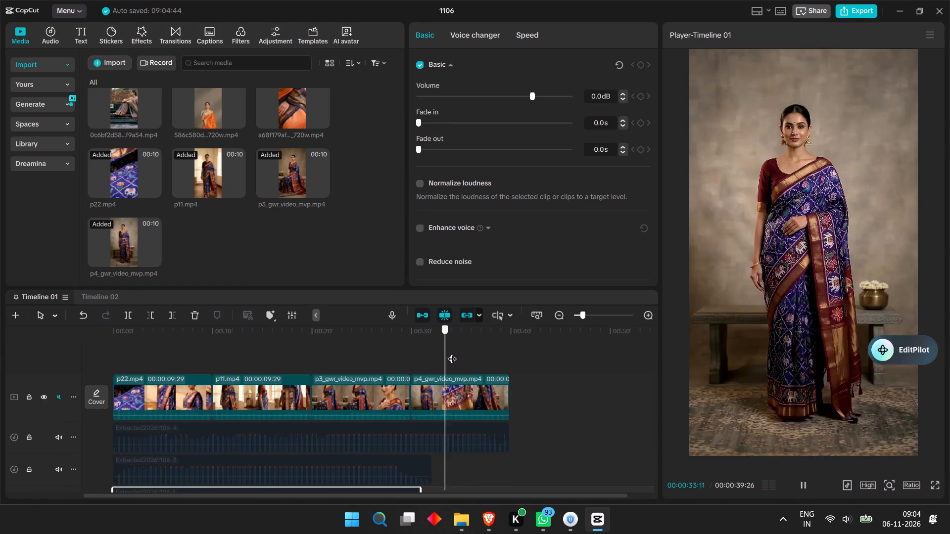
drag(452, 353, 85, 378)
click(257, 468)
key(v)
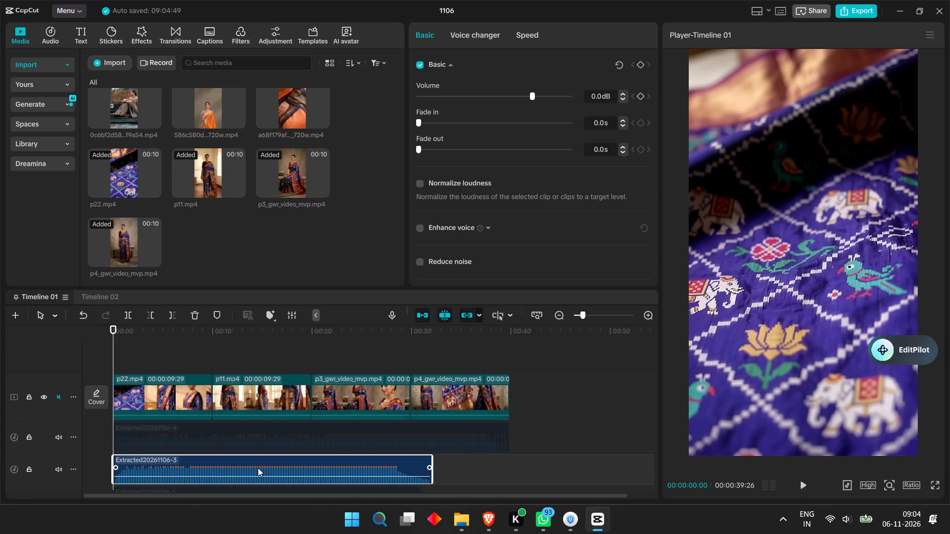
key(space)
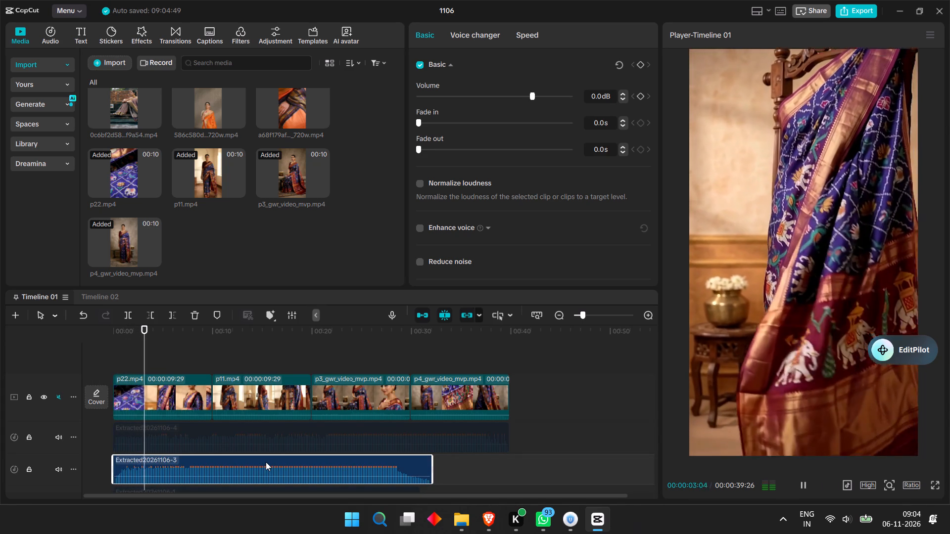
key(space)
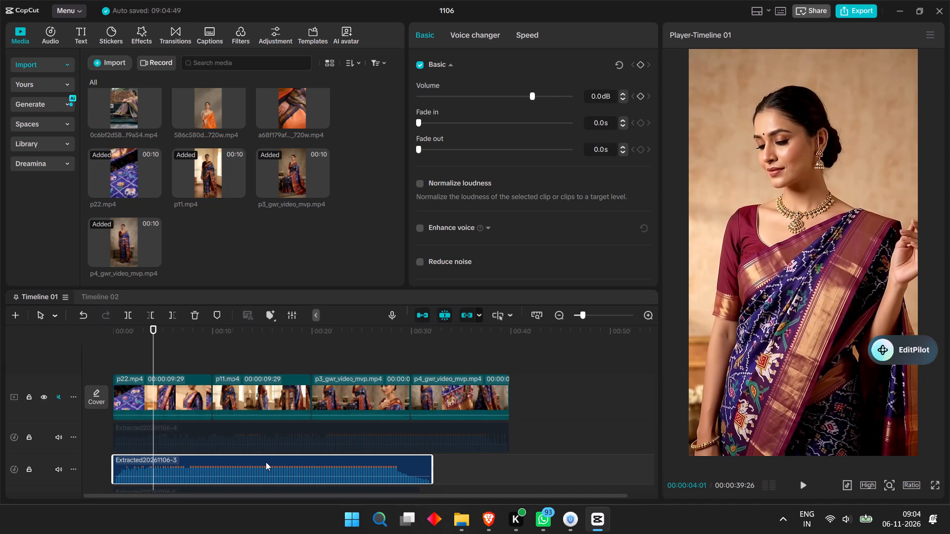
key(BackSpace)
Enable audio clip Extracted20261106-4, audition it from the start of the timeline, and delete it.
scroll(257, 469, down, 5)
scroll(258, 445, up, 2)
click(221, 425)
key(v)
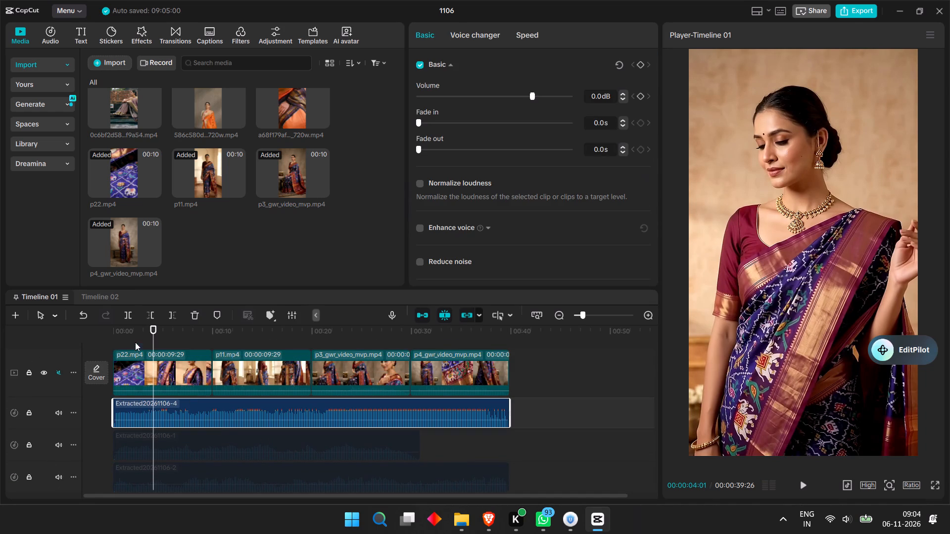
drag(152, 327, 79, 340)
key(space)
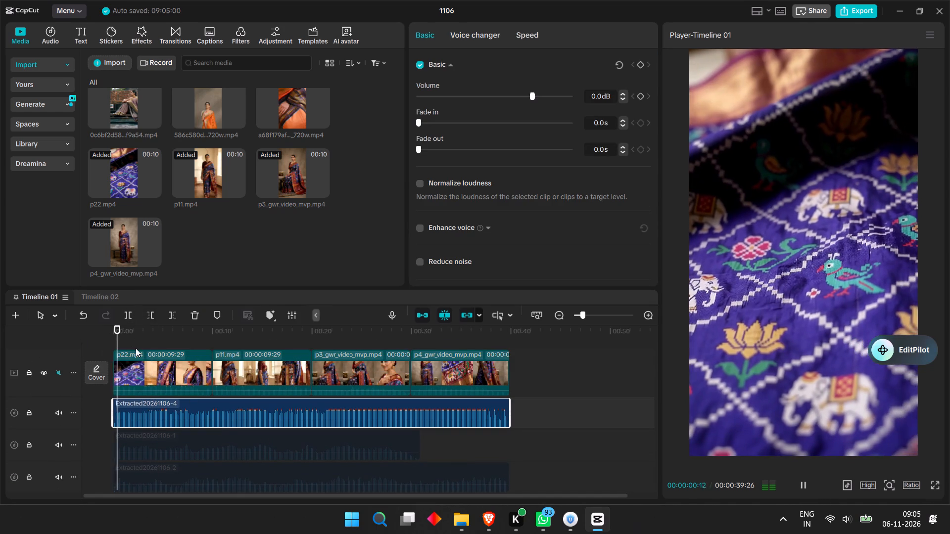
scroll(317, 384, up, 5)
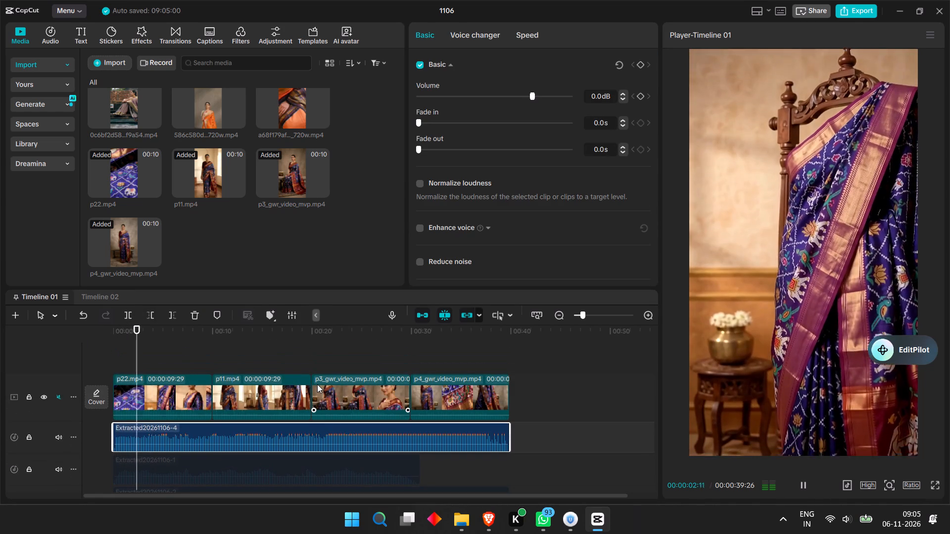
scroll(317, 384, down, 1)
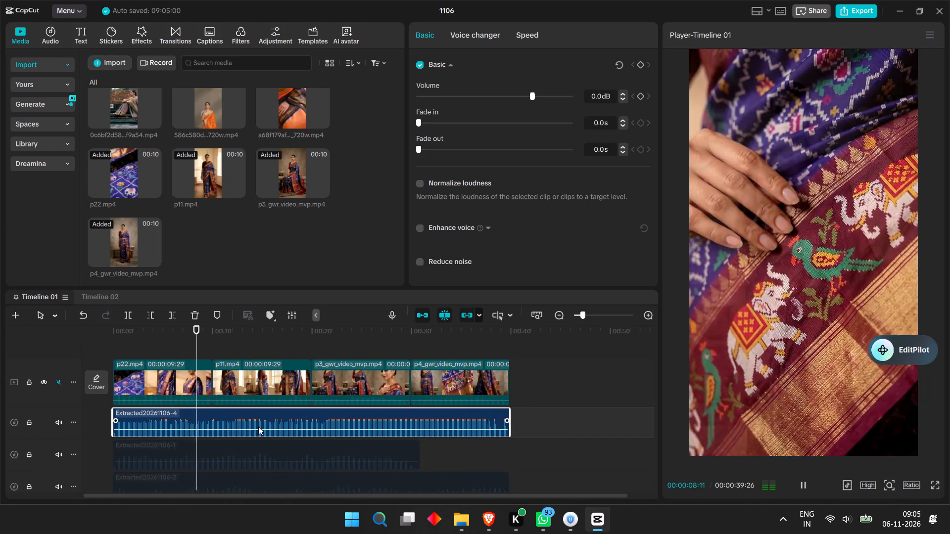
key(v)
click(266, 413)
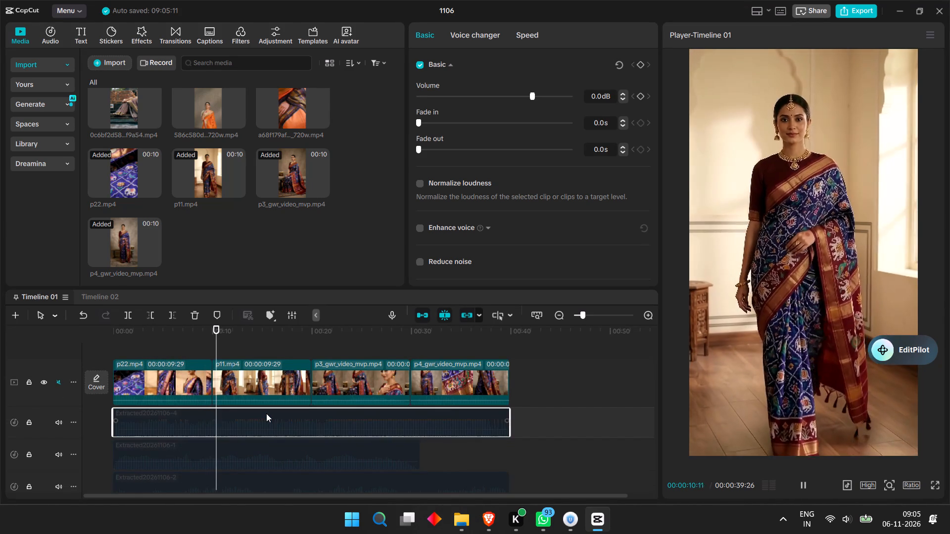
key(BackSpace)
Play Timeline 01 from the start to about 17 seconds with both remaining audio clips disabled, pausing to examine the shots.
click(226, 415)
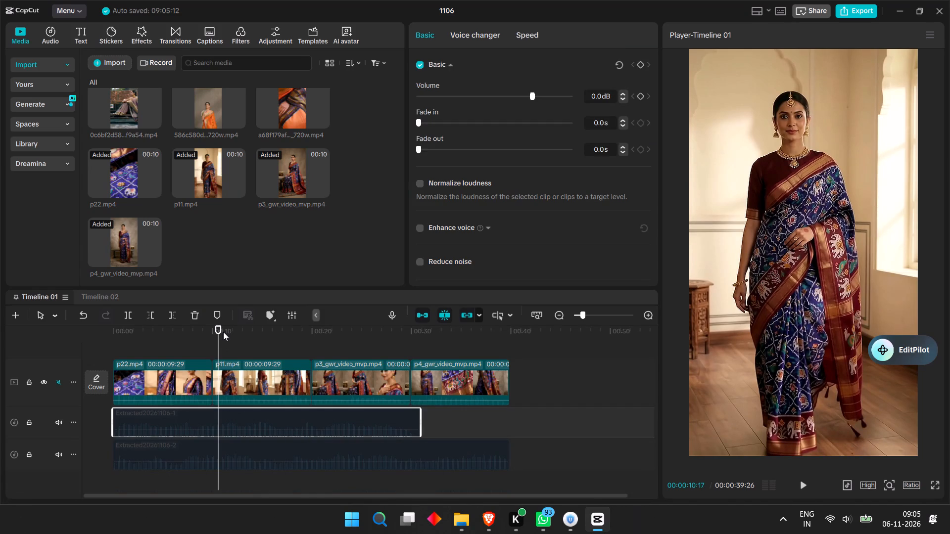
drag(219, 332, 113, 349)
key(space)
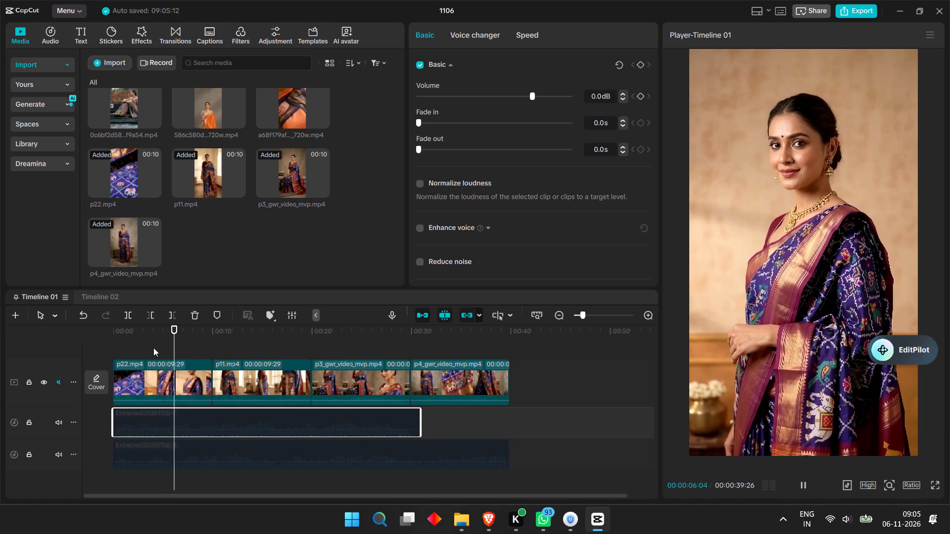
key(space)
key(space)
key(space)
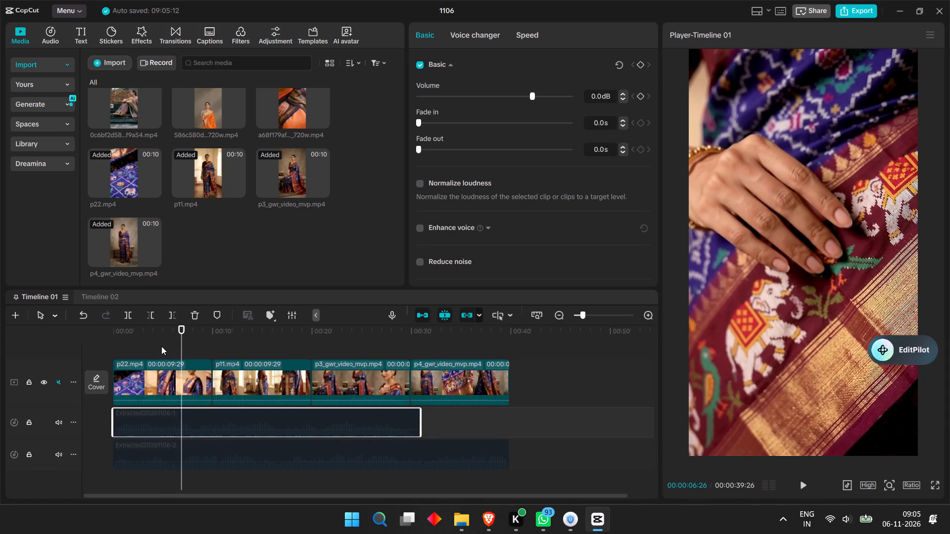
key(space)
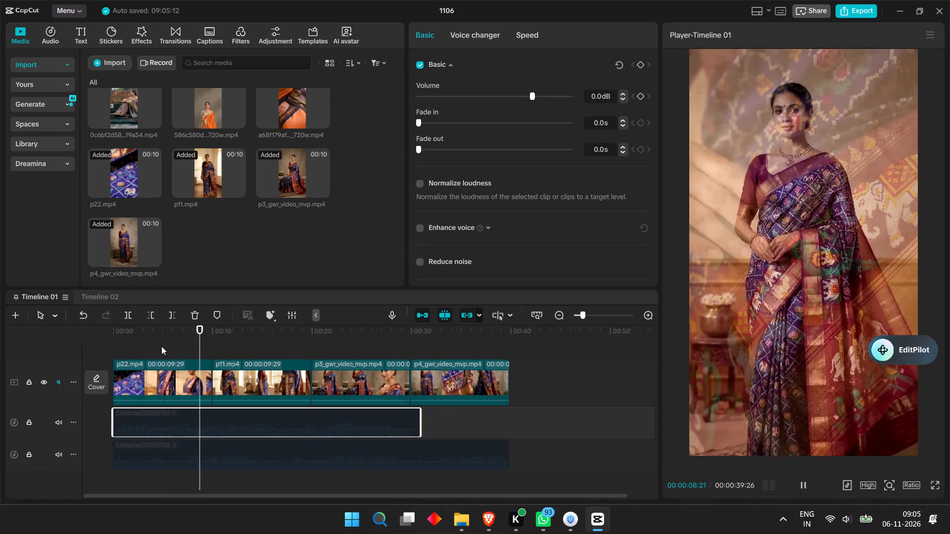
key(space)
key(space)
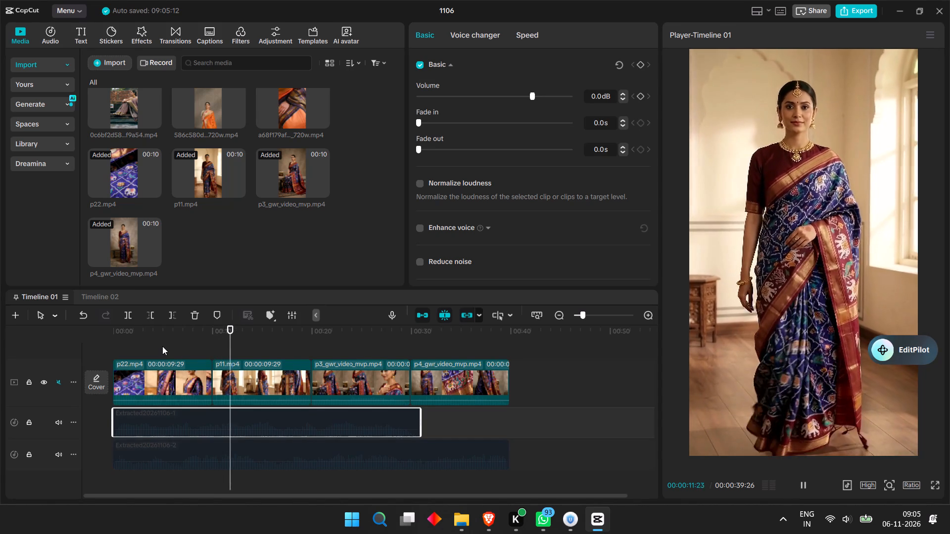
key(space)
key(space)
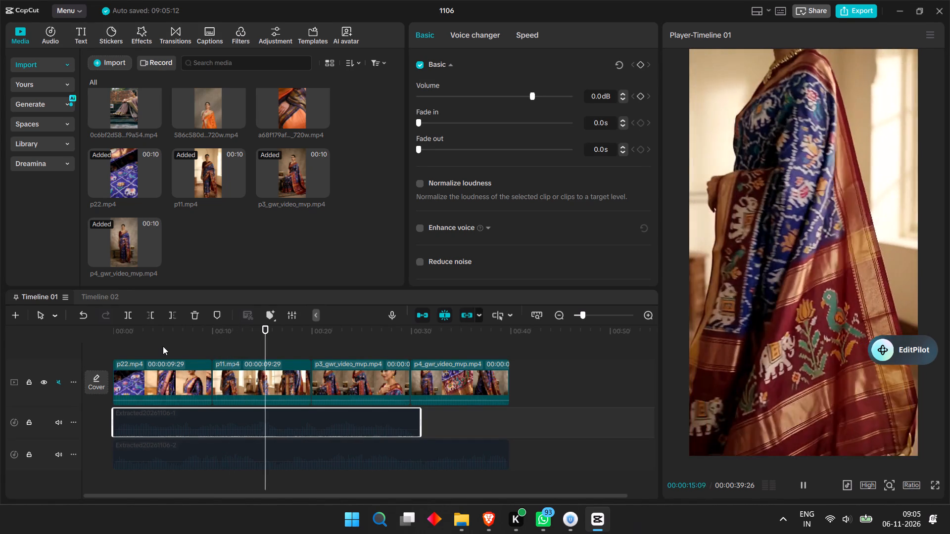
key(space)
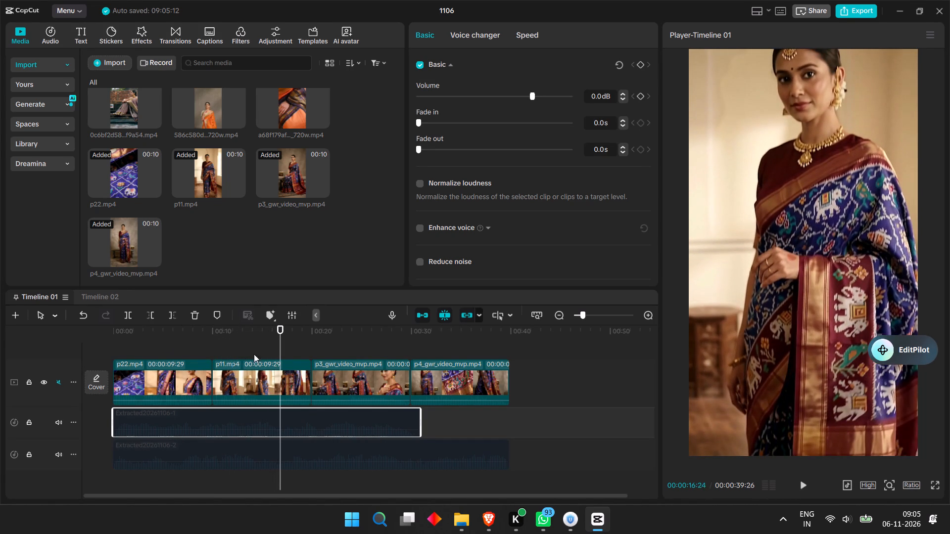
Continue playing Timeline 01 from about 17 seconds to about 31 seconds, pausing to examine the p3 and p4 shots.
key(space)
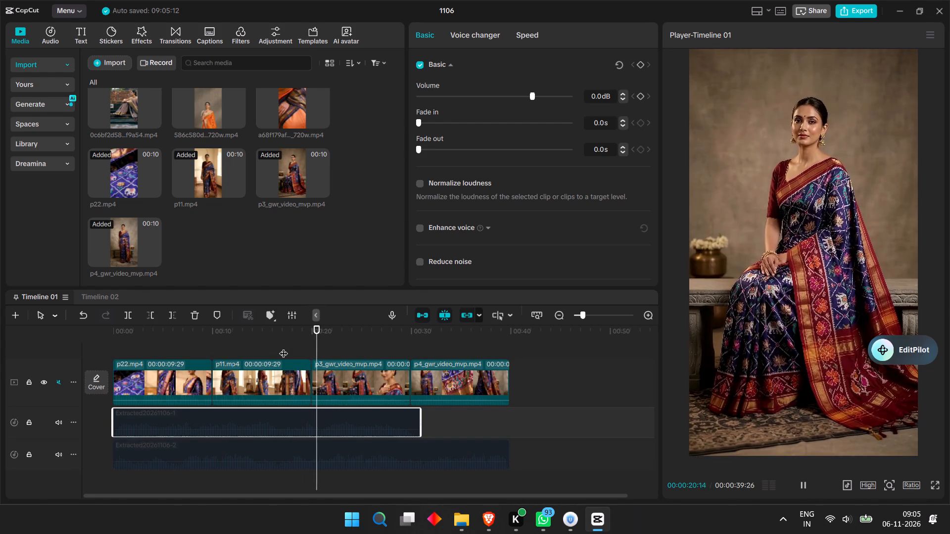
key(space)
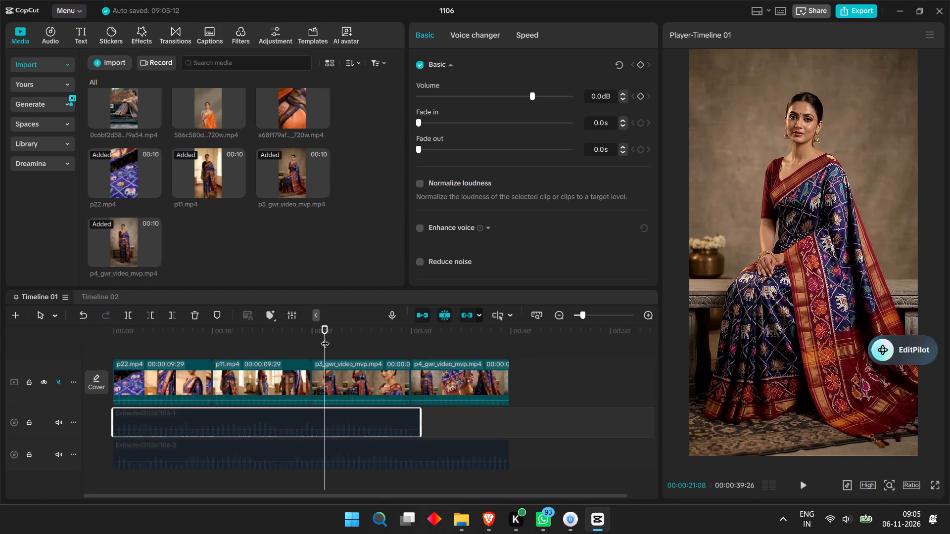
key(space)
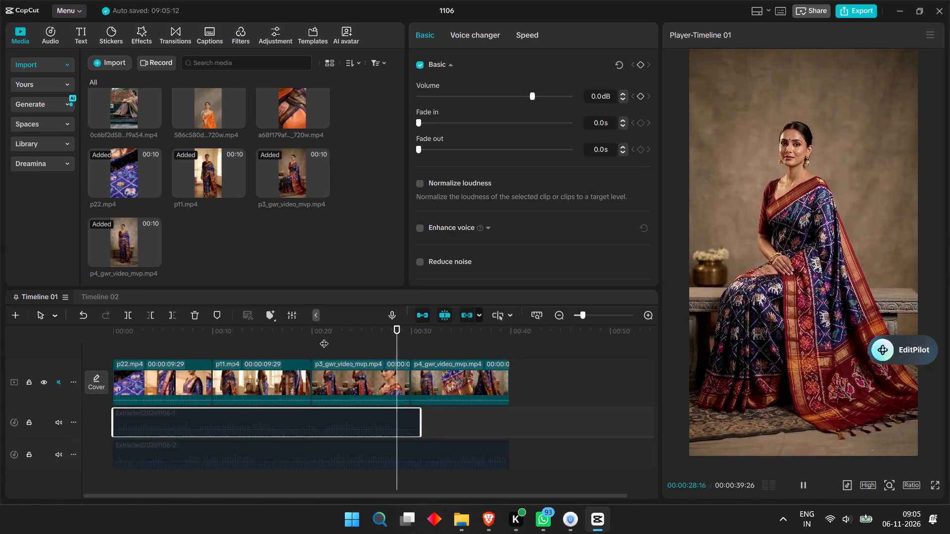
key(space)
key(space)
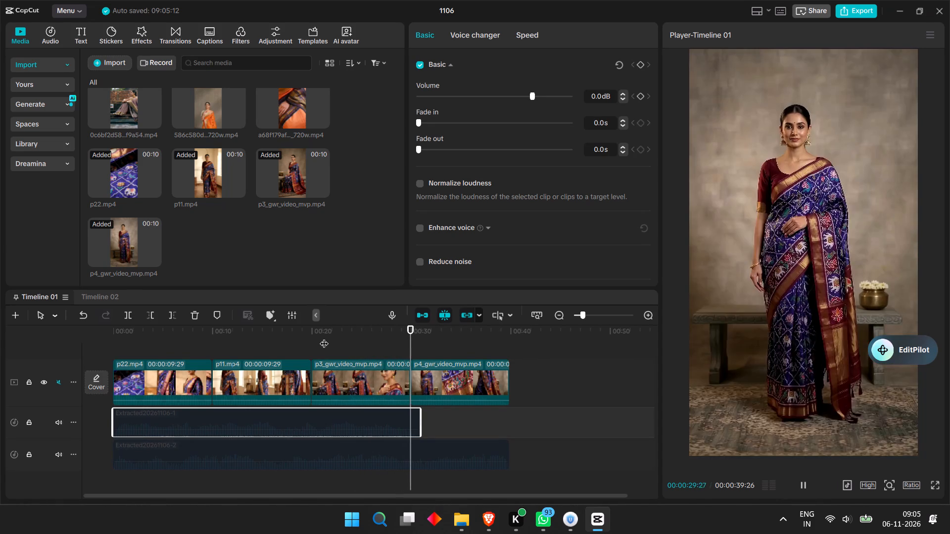
key(space)
key(space)
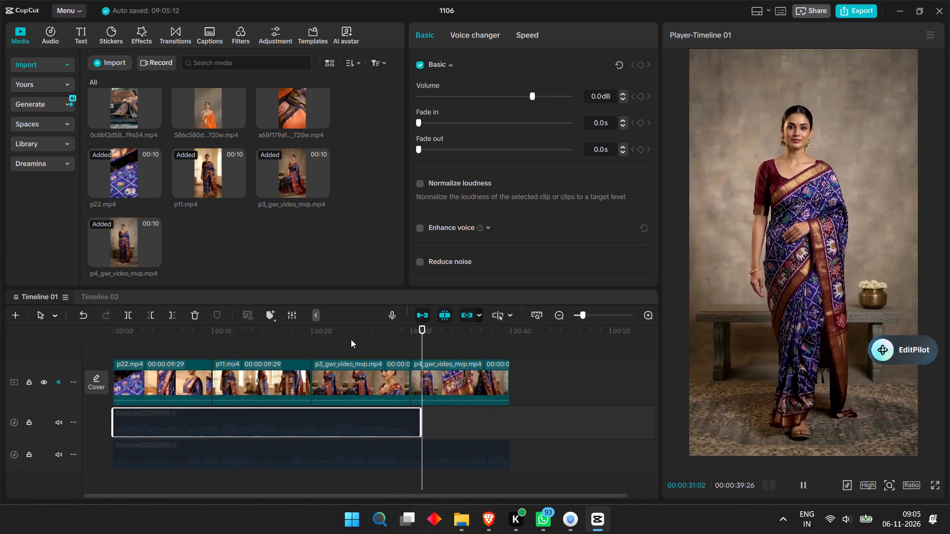
key(space)
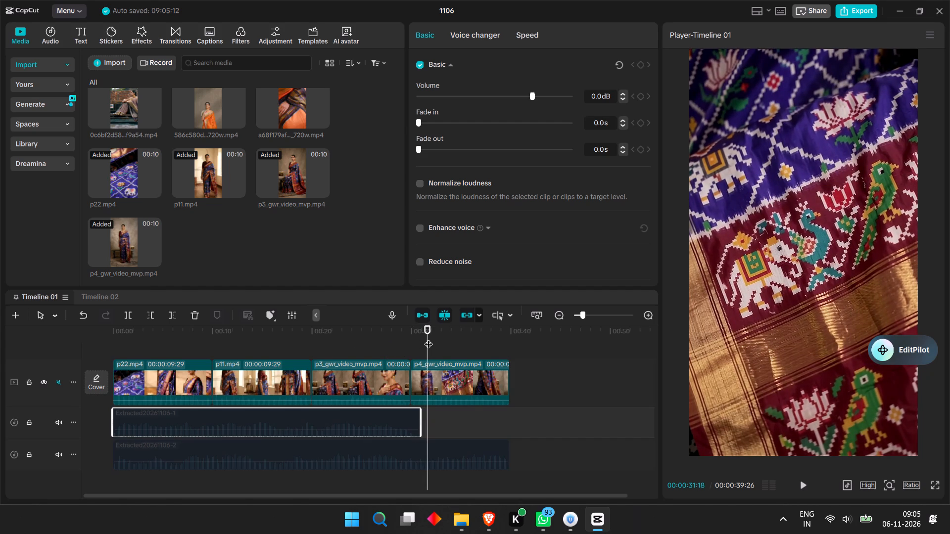
Split the p4_gwr_video_mvp.mp4 clip at 00:00:30:27 and delete both pieces from Timeline 01.
drag(428, 338, 421, 340)
key(ctrl+b)
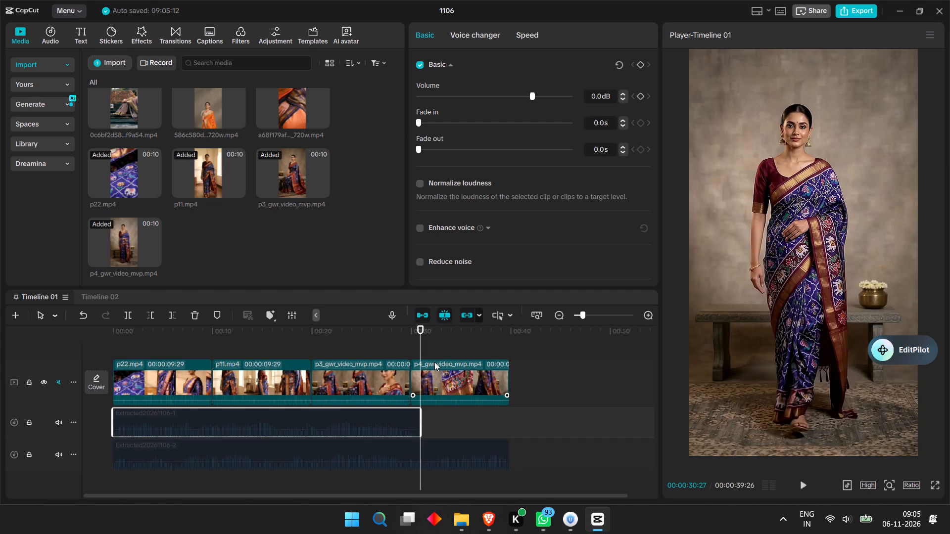
click(446, 384)
key(ctrl+b)
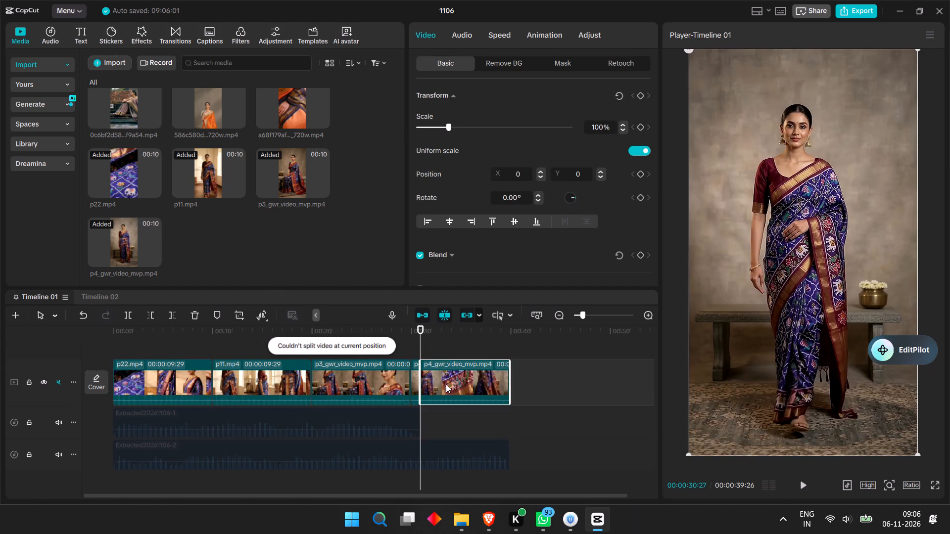
key(BackSpace)
click(414, 383)
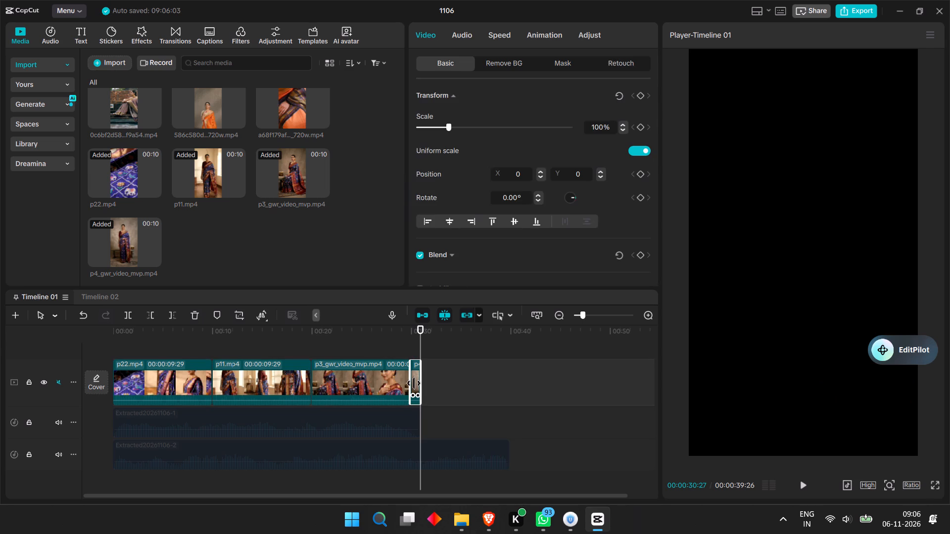
key(BackSpace)
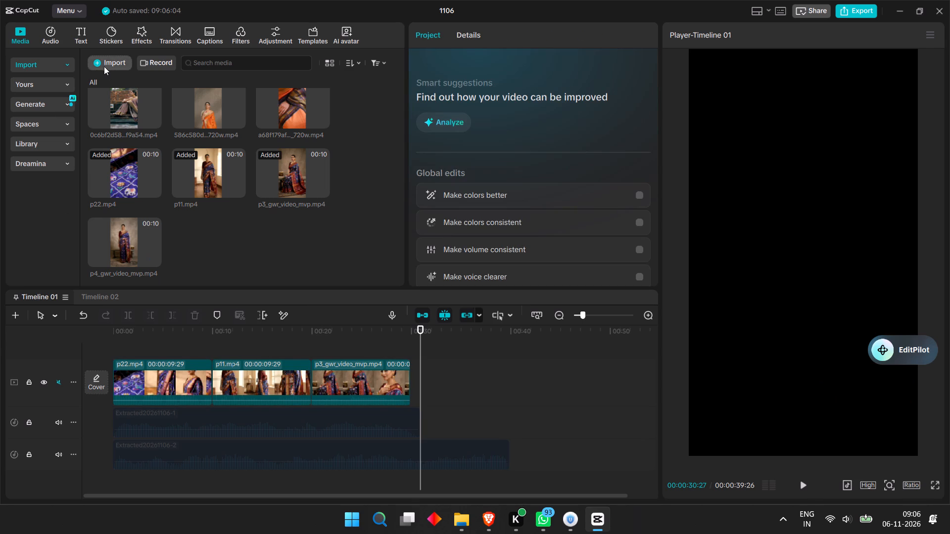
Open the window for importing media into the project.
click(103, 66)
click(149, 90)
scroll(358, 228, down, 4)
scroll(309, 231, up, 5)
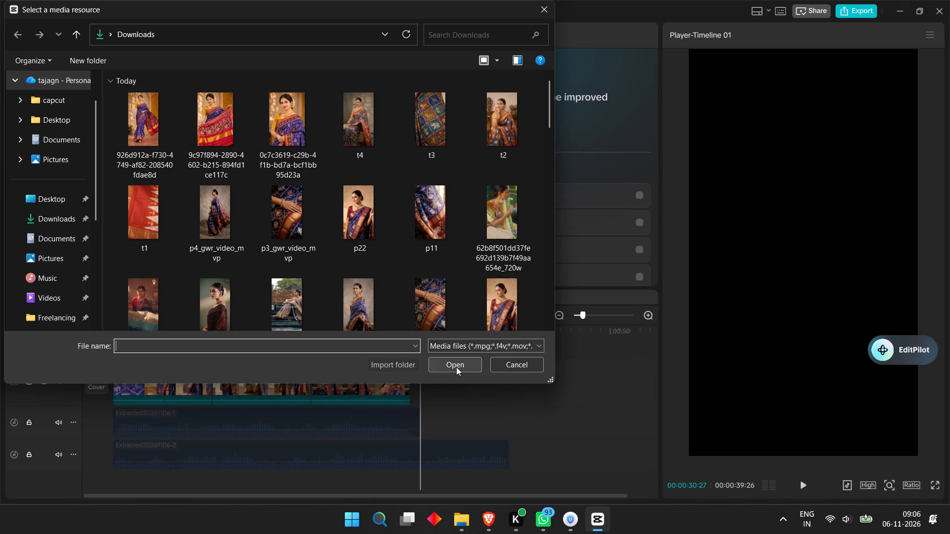
click(543, 10)
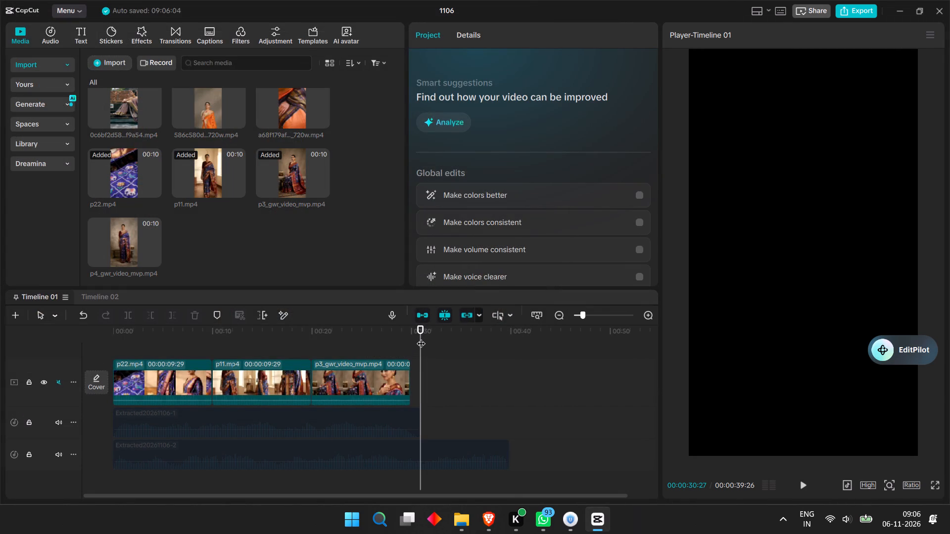
Move the playhead back to about 4 seconds in Timeline 01 and enable audio clip Extracted20261106-2.
drag(424, 338, 160, 370)
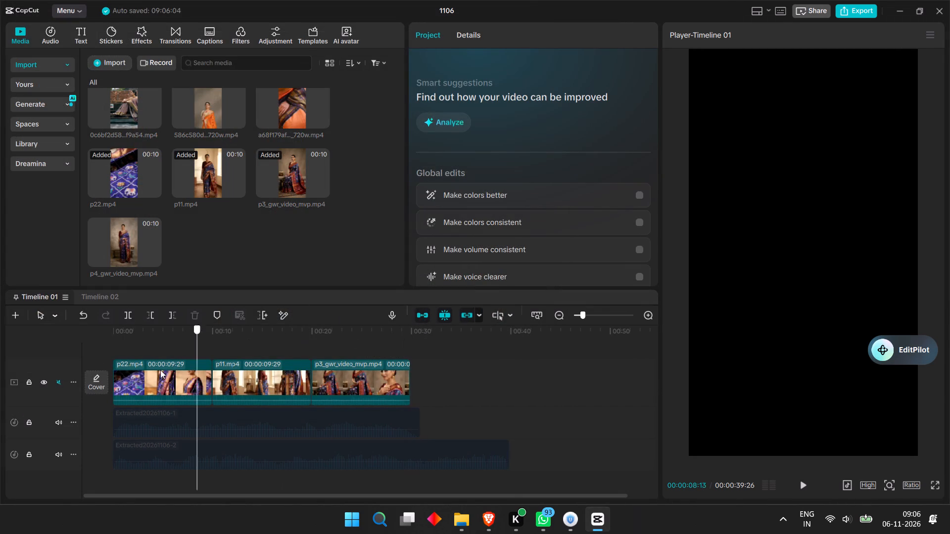
drag(160, 370, 157, 371)
click(226, 456)
key(v)
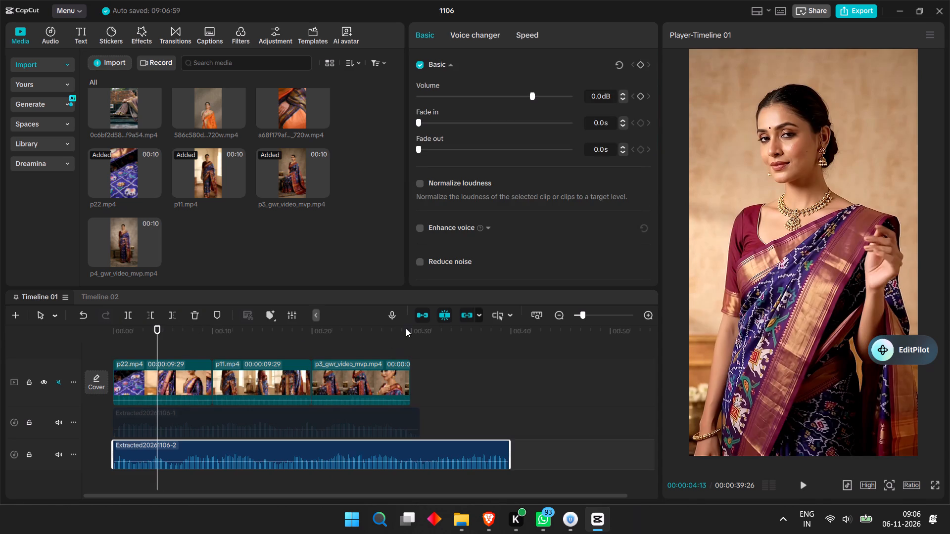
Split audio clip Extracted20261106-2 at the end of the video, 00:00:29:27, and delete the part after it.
click(407, 331)
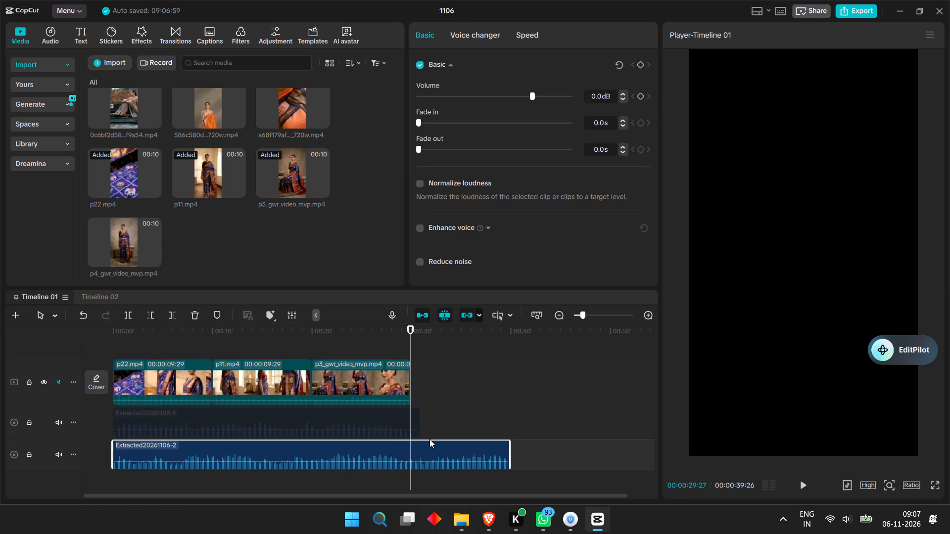
key(ctrl+b)
key(BackSpace)
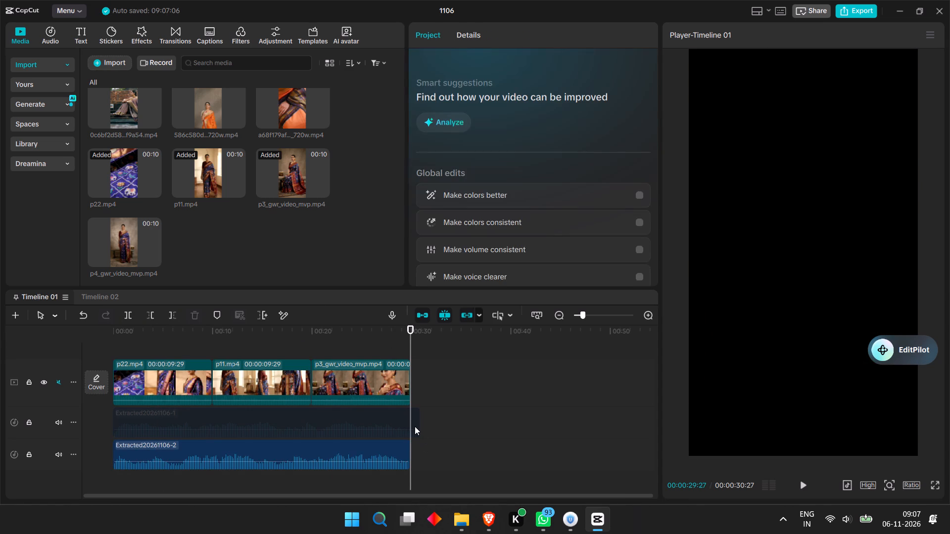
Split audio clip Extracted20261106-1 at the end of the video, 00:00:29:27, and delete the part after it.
click(415, 426)
key(ctrl+b)
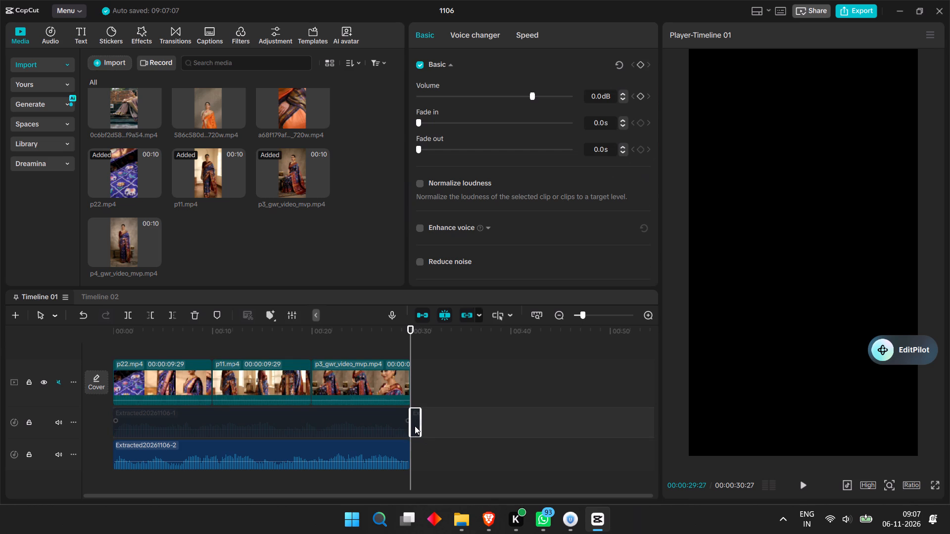
key(BackSpace)
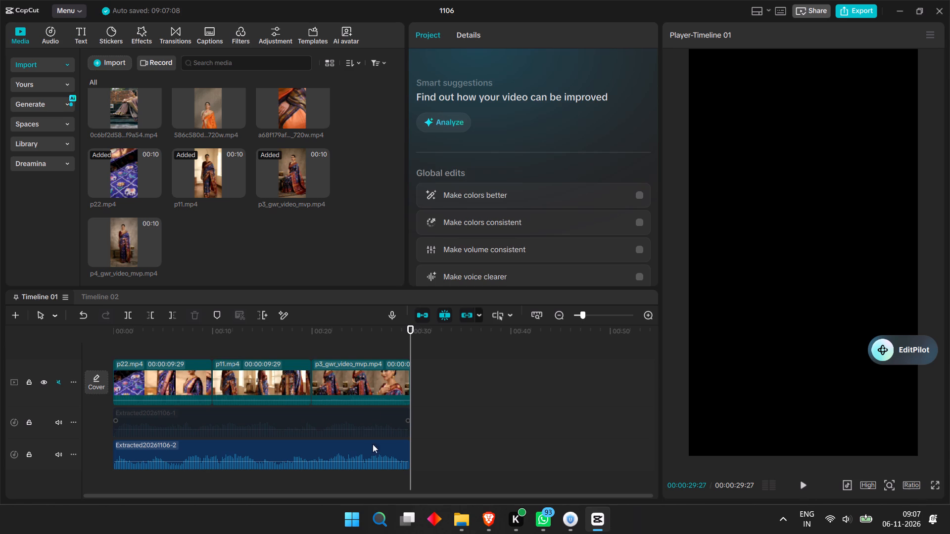
Set a 2.3 s fade-out on audio clip Extracted20261106-2.
click(373, 458)
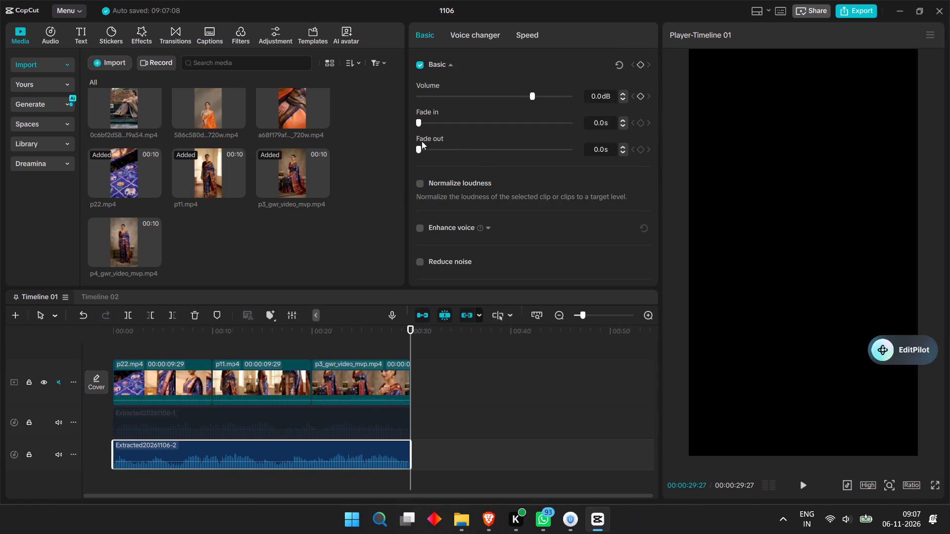
drag(421, 148, 462, 151)
drag(462, 151, 456, 154)
Play Timeline 01 from the start to its end to review the clips with the background audio.
drag(411, 331, 84, 361)
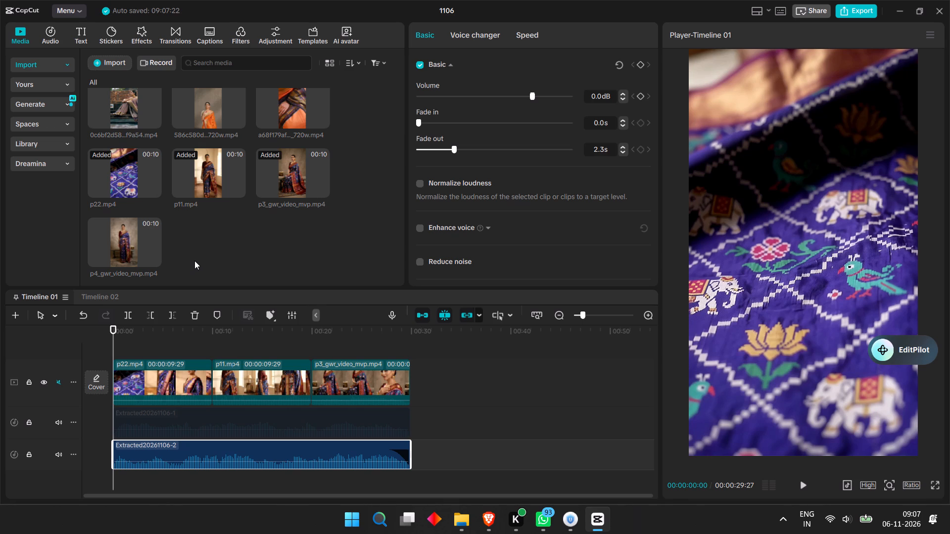
key(space)
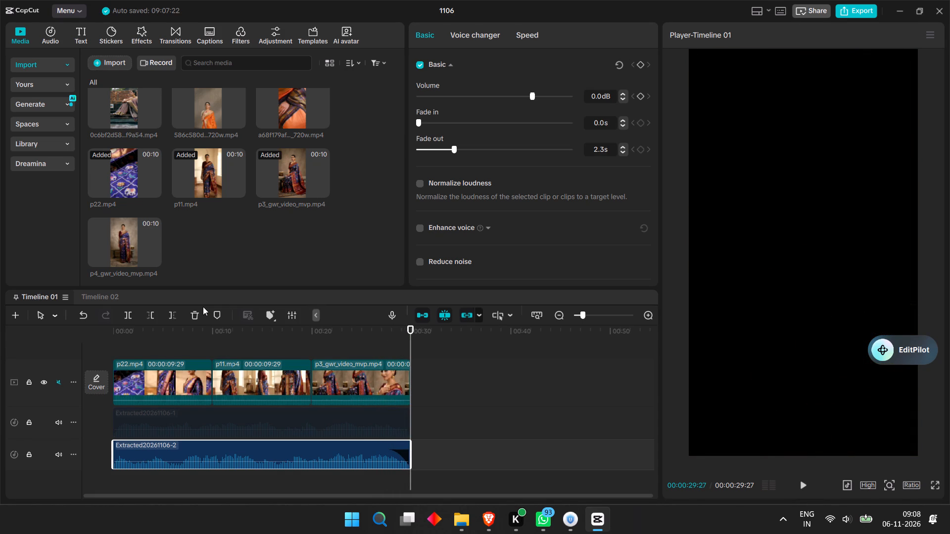
click(339, 418)
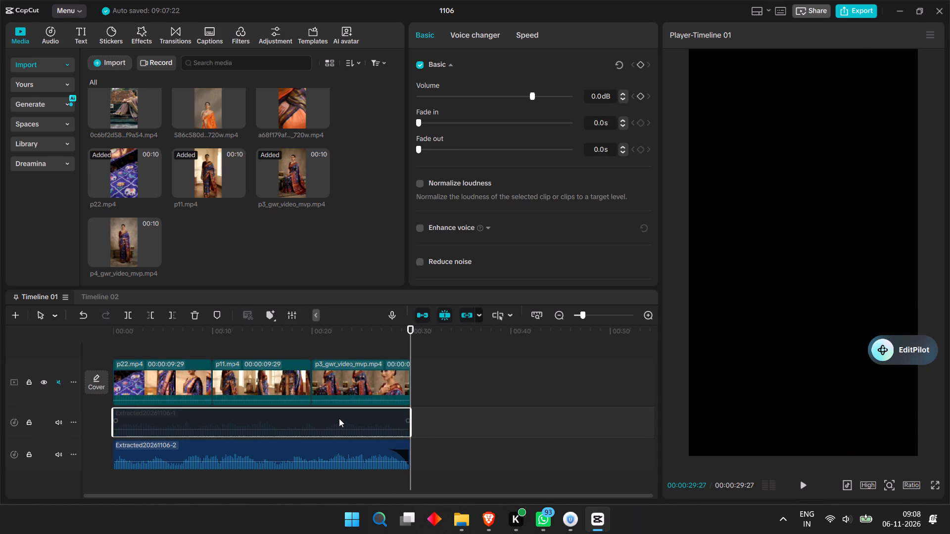
Open Timeline 02 and bring the start of the imported media list into view.
click(100, 293)
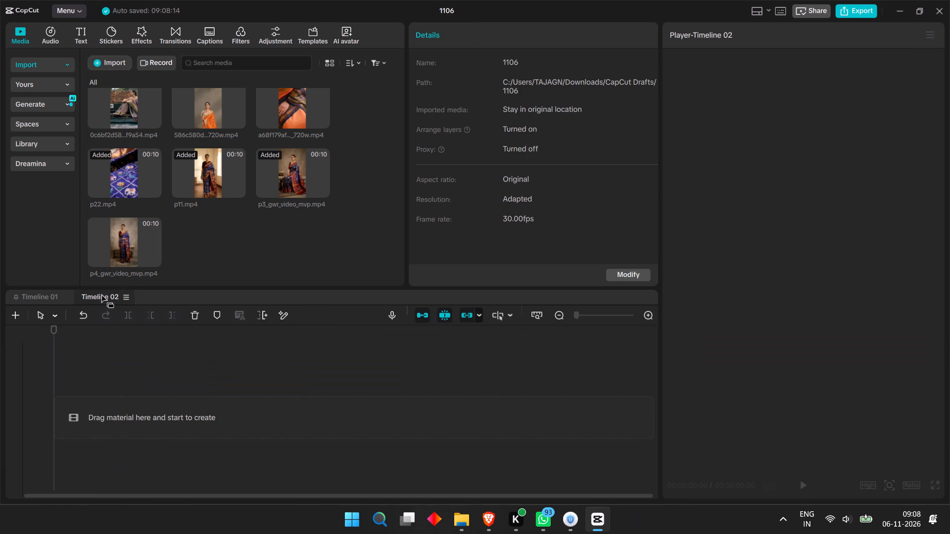
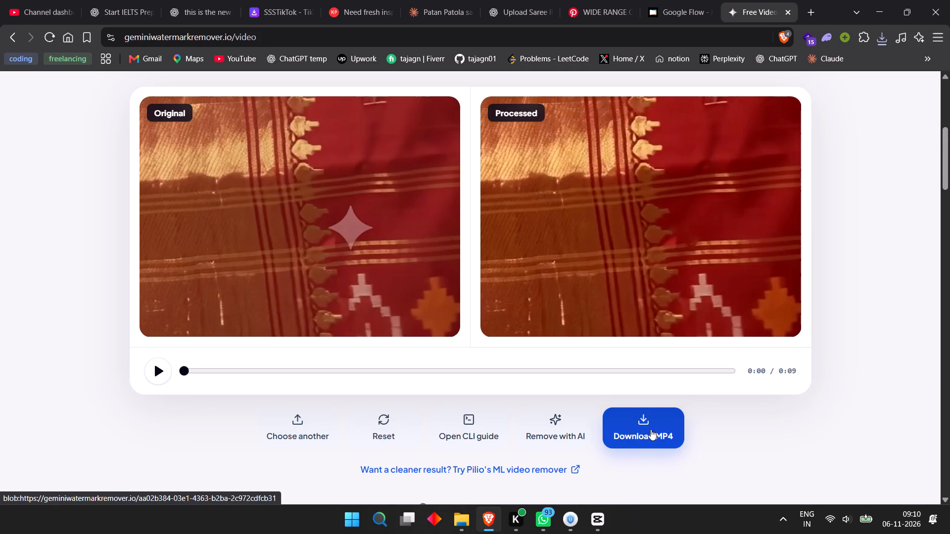
Download the processed t2 video as t2_gwr_video_mvp to the Downloads folder.
click(651, 429)
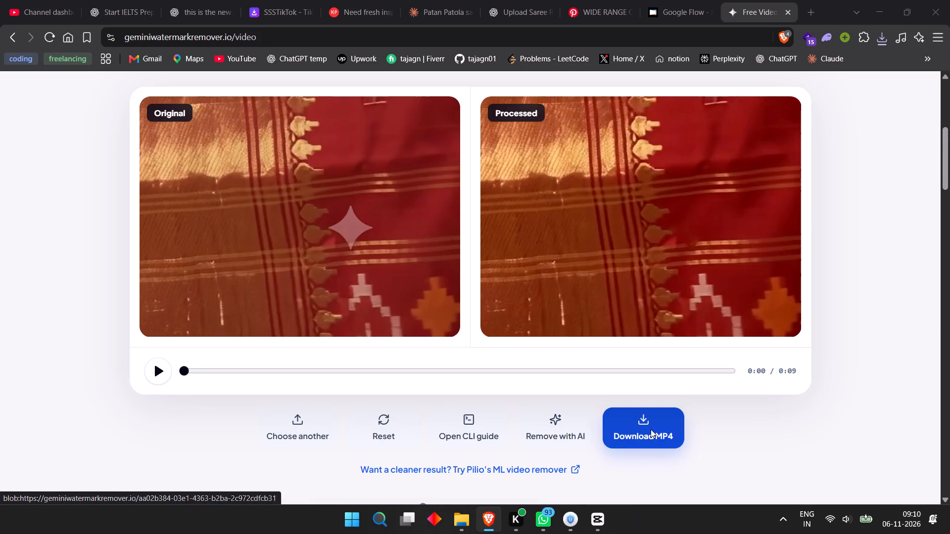
click(820, 482)
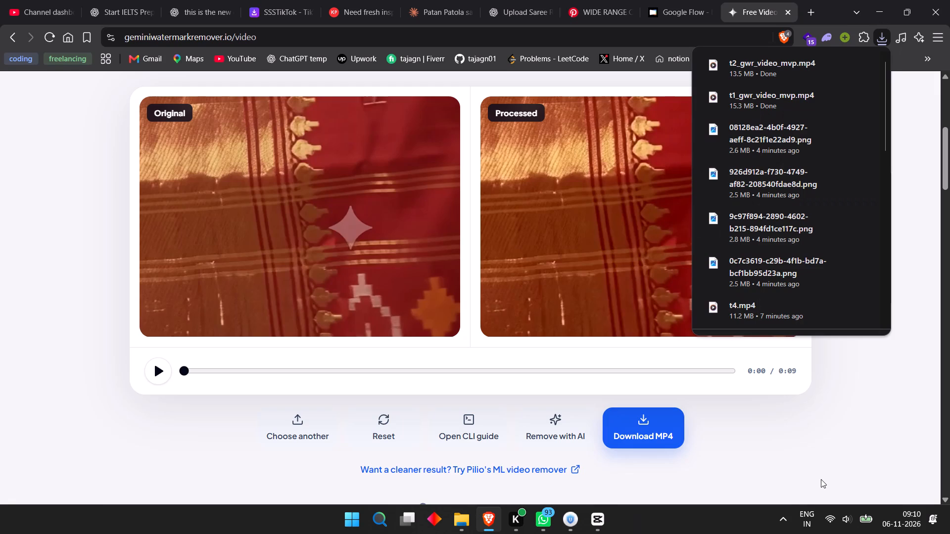
Reset the video tool, load video t3 from Downloads and start its local cleanup.
scroll(821, 479, up, 5)
scroll(645, 395, down, 8)
click(396, 240)
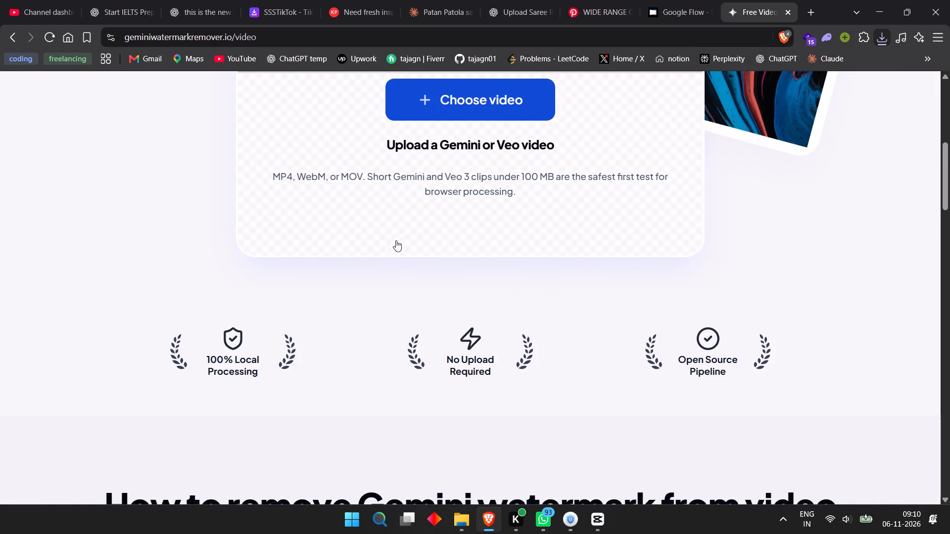
click(480, 105)
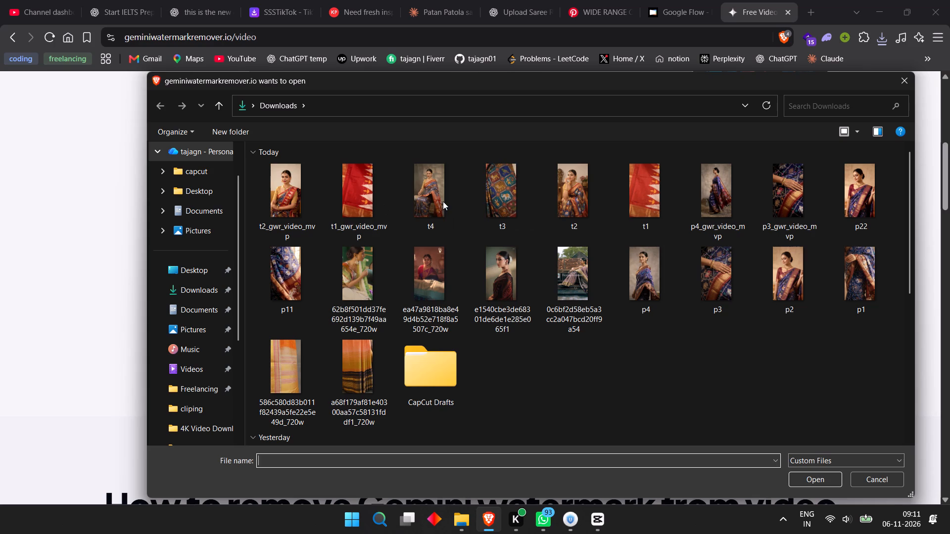
click(358, 205)
click(505, 195)
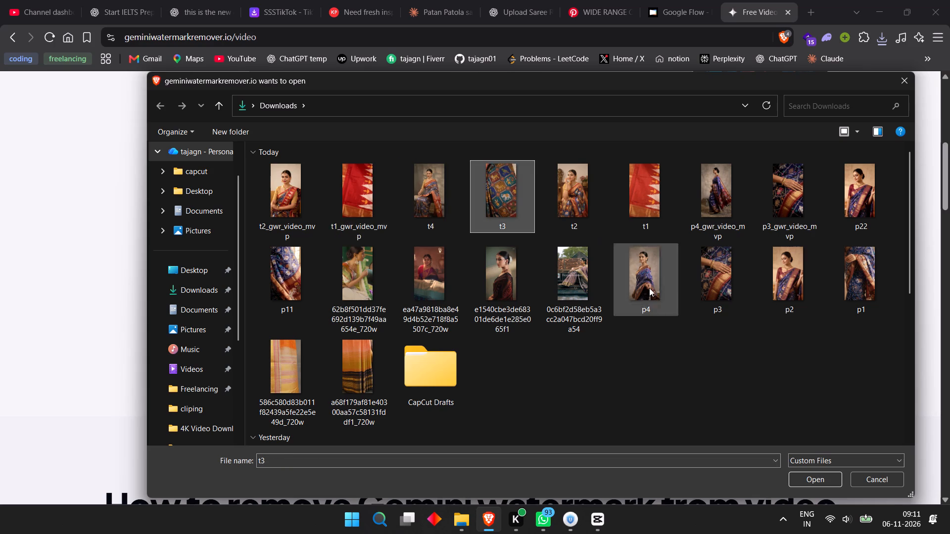
click(811, 477)
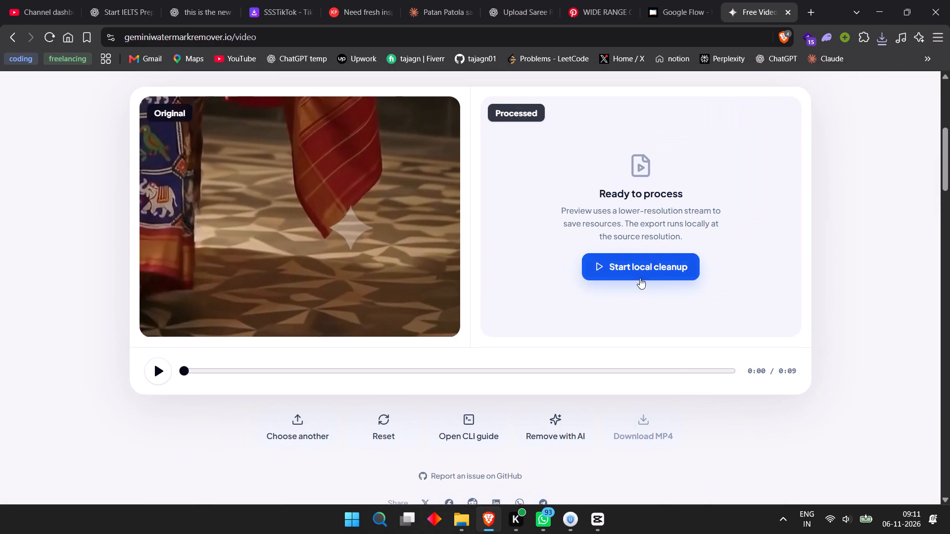
click(640, 278)
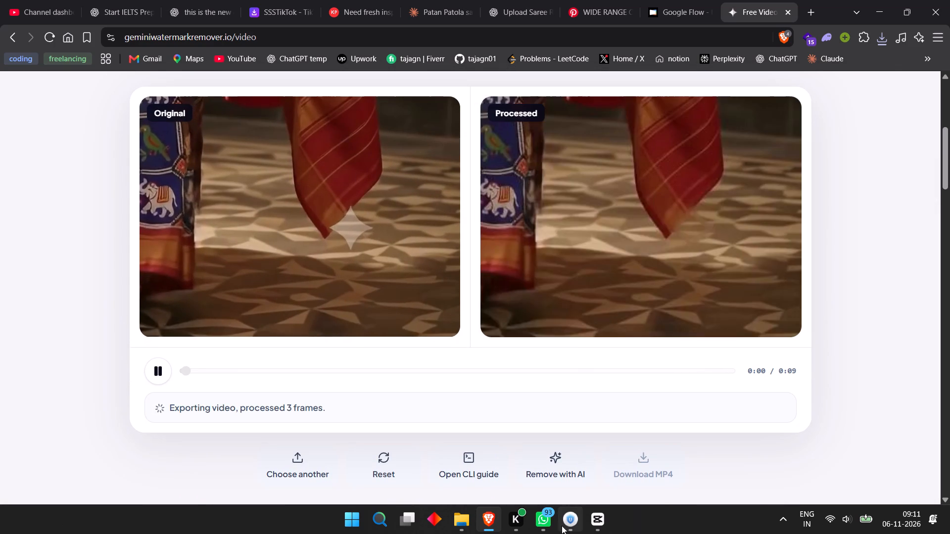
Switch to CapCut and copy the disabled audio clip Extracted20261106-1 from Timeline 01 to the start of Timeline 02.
click(597, 521)
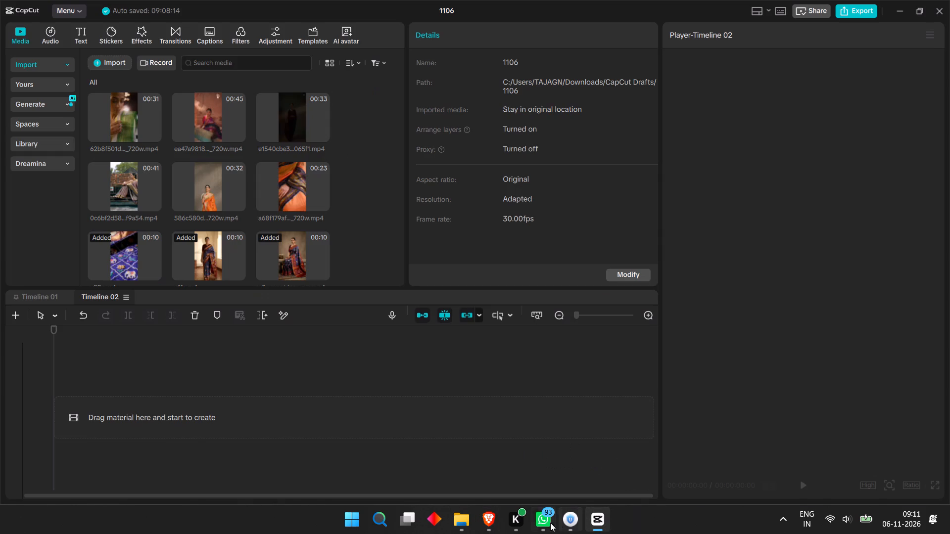
click(52, 298)
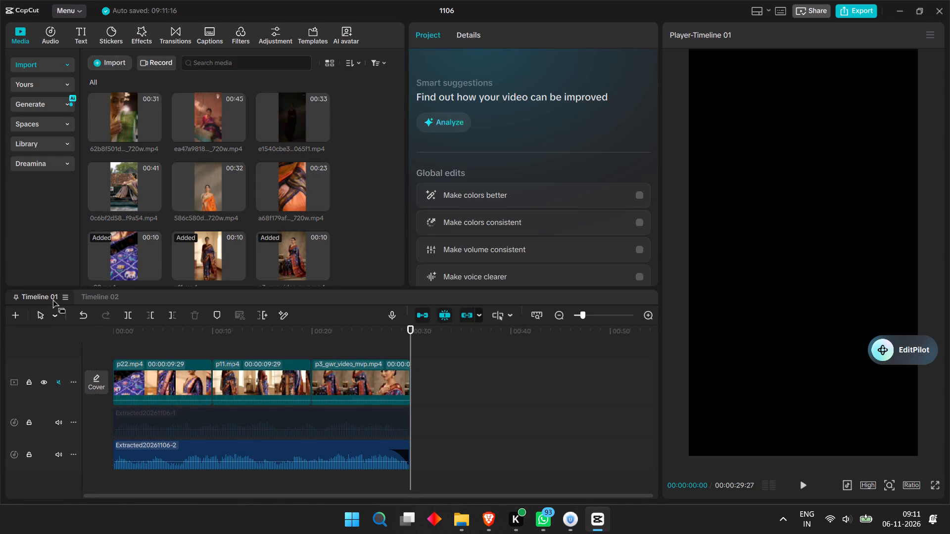
click(290, 419)
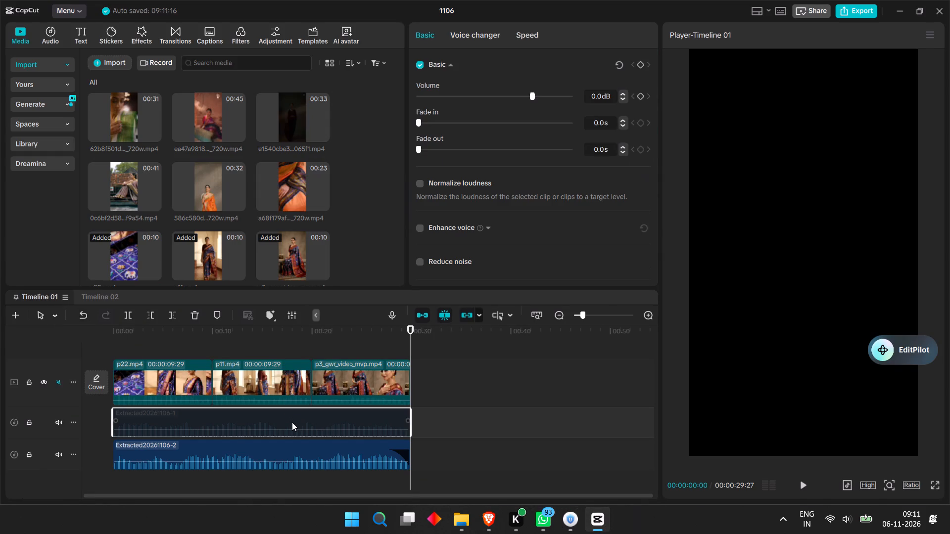
key(ctrl+c)
click(100, 300)
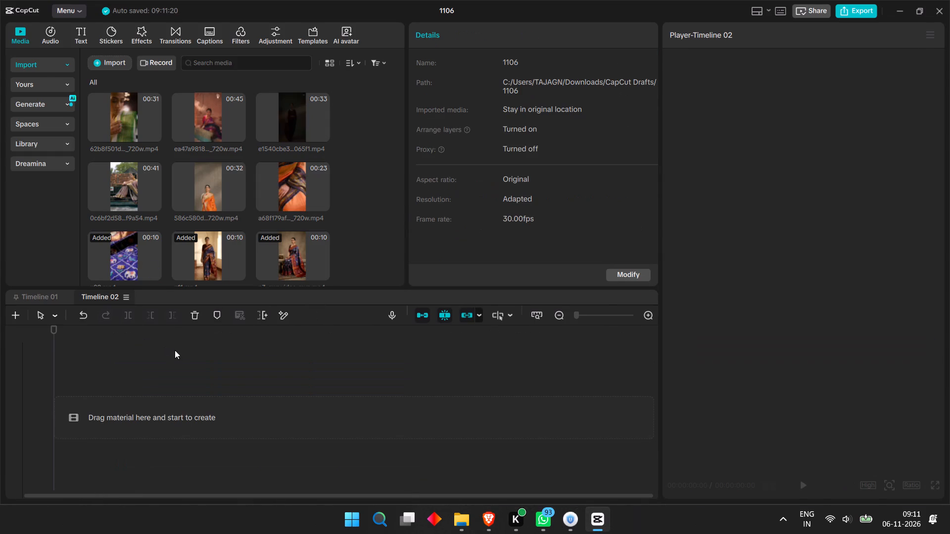
key(ctrl+v)
key(v)
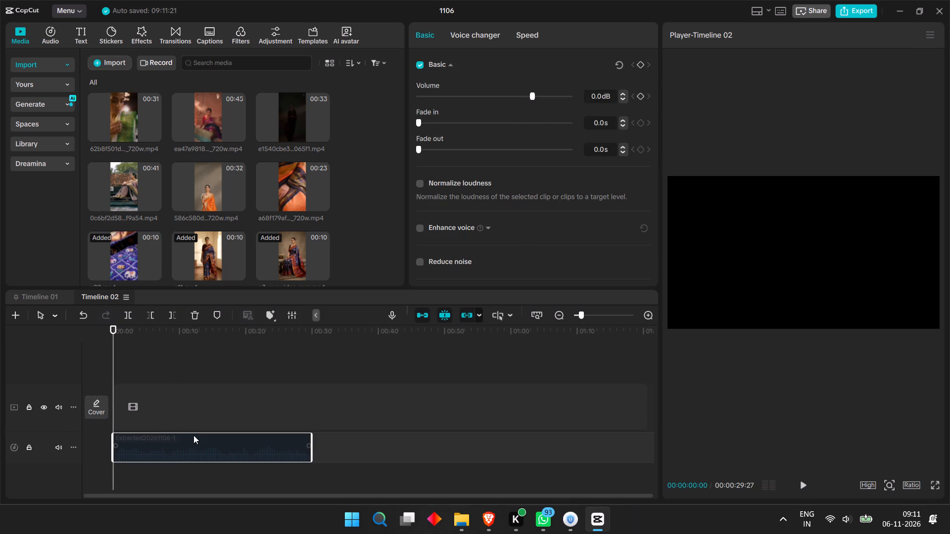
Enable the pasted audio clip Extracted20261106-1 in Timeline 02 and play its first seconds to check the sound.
click(193, 435)
text(v)
key(space)
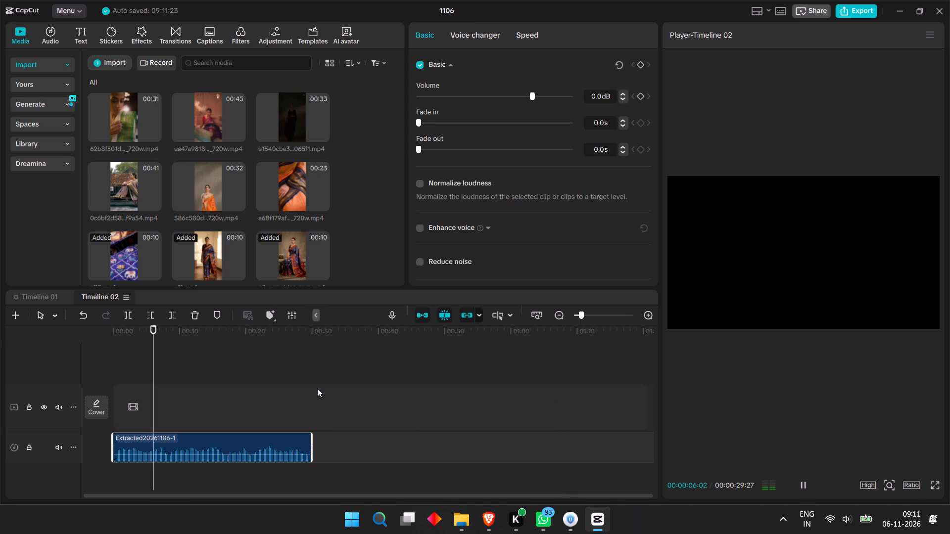
key(space)
Switch to the browser and monitor the cleanup of video t3, comparing the original and processed previews.
click(494, 527)
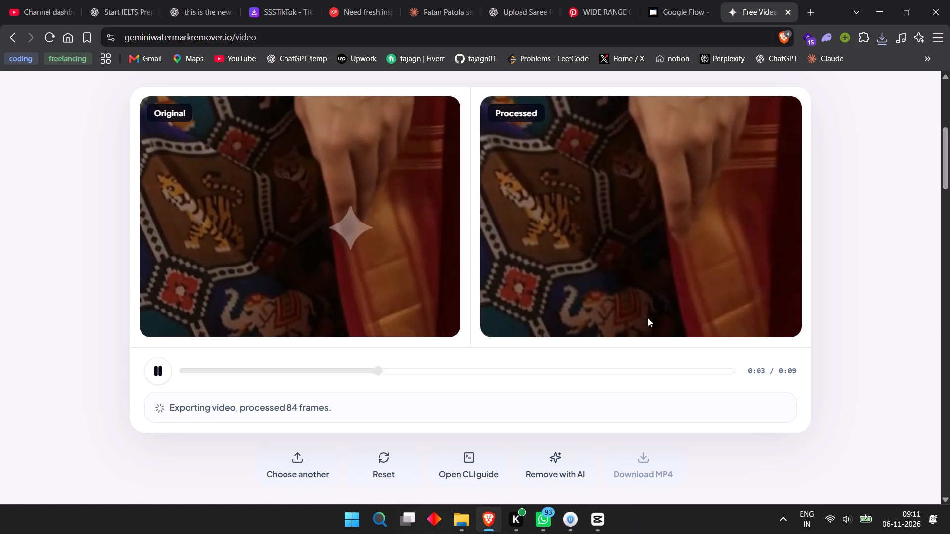
scroll(648, 318, down, 2)
scroll(647, 321, up, 3)
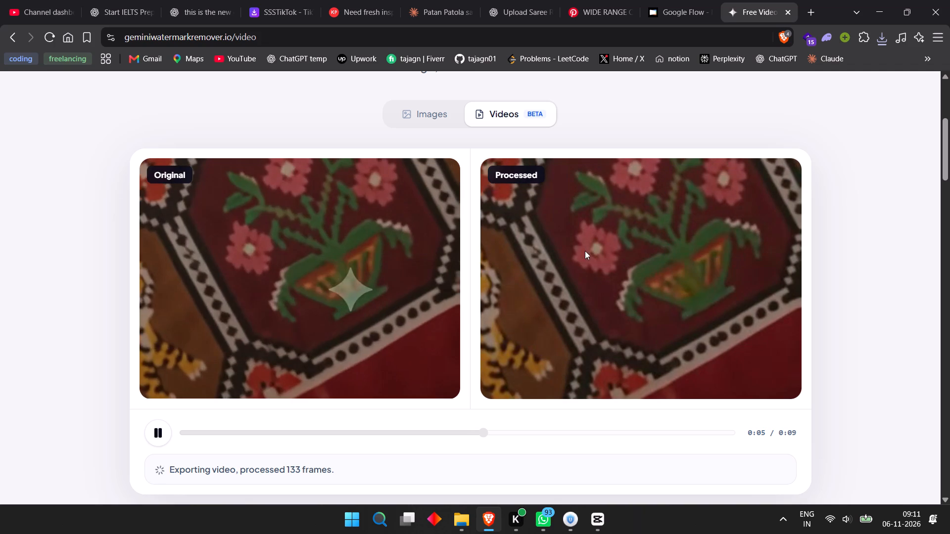
scroll(672, 305, down, 2)
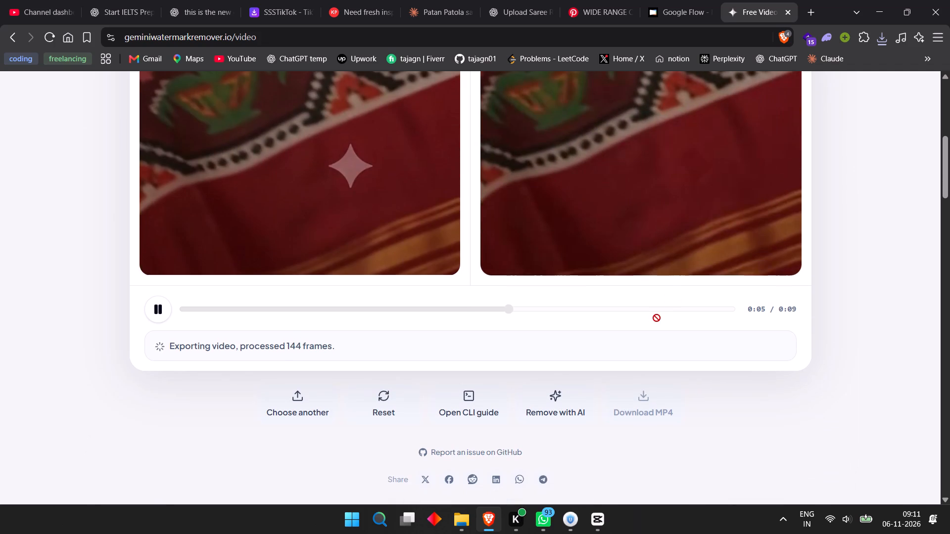
scroll(629, 252, up, 3)
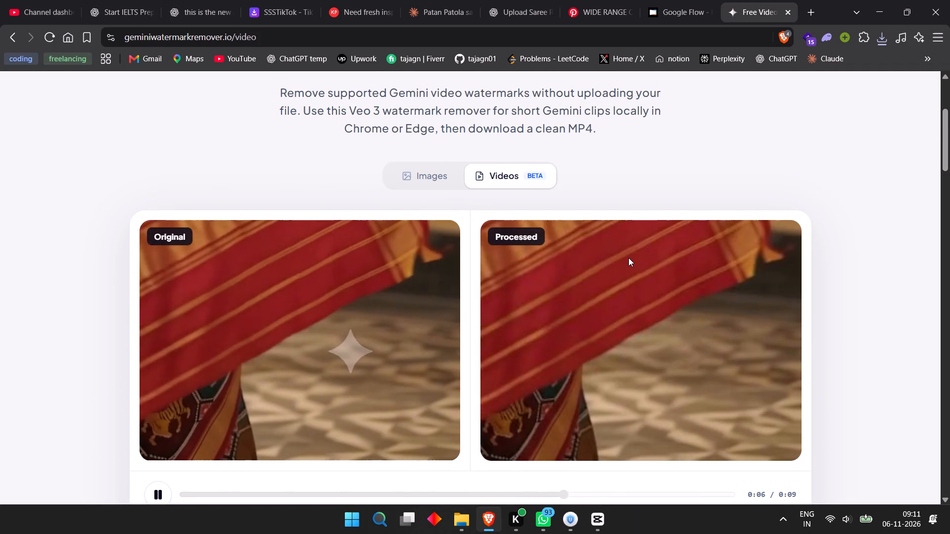
scroll(628, 265, down, 4)
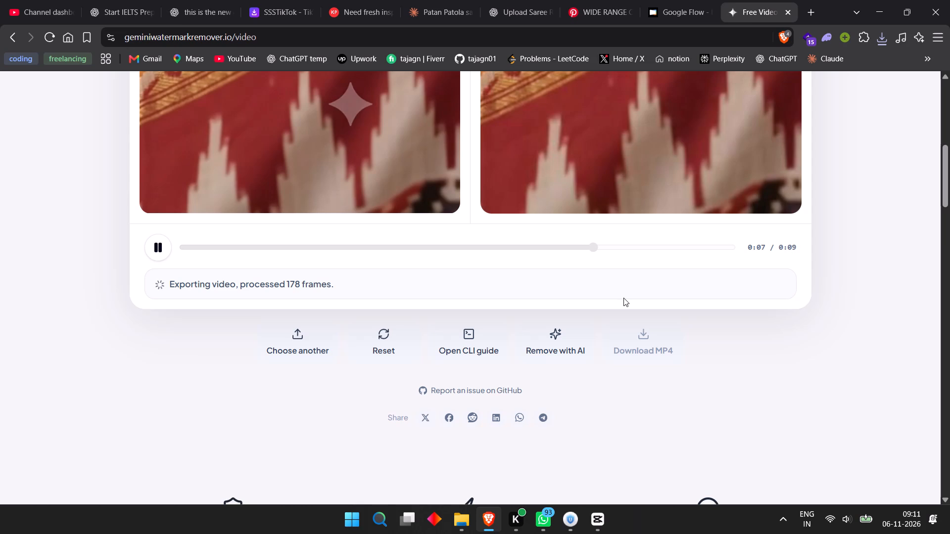
scroll(623, 304, up, 1)
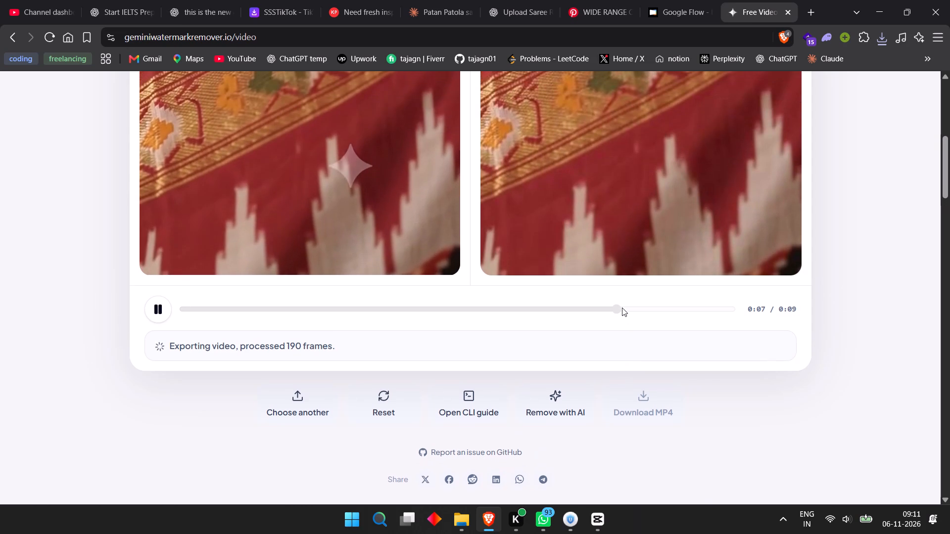
scroll(622, 308, up, 2)
scroll(619, 311, down, 1)
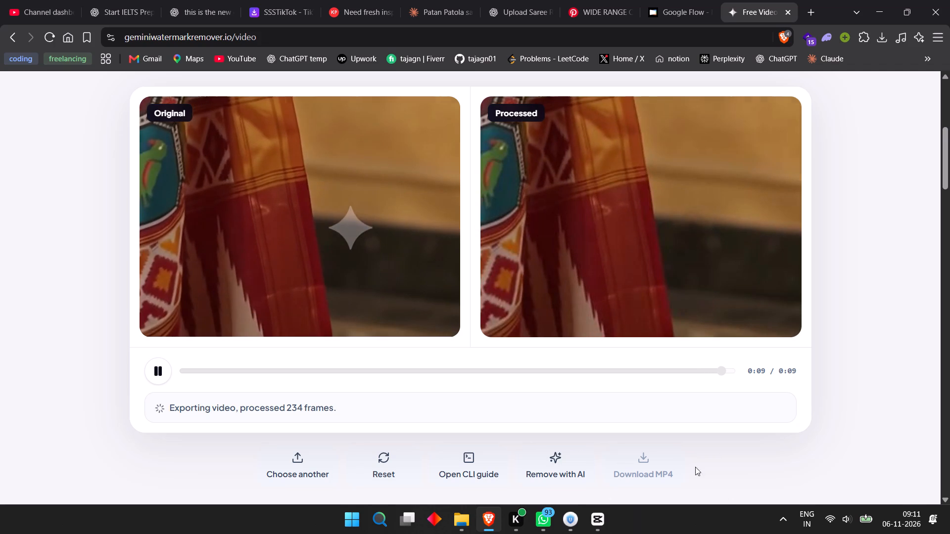
Download the processed t3 video as t3_gwr_video_mvp to the Downloads folder.
click(640, 432)
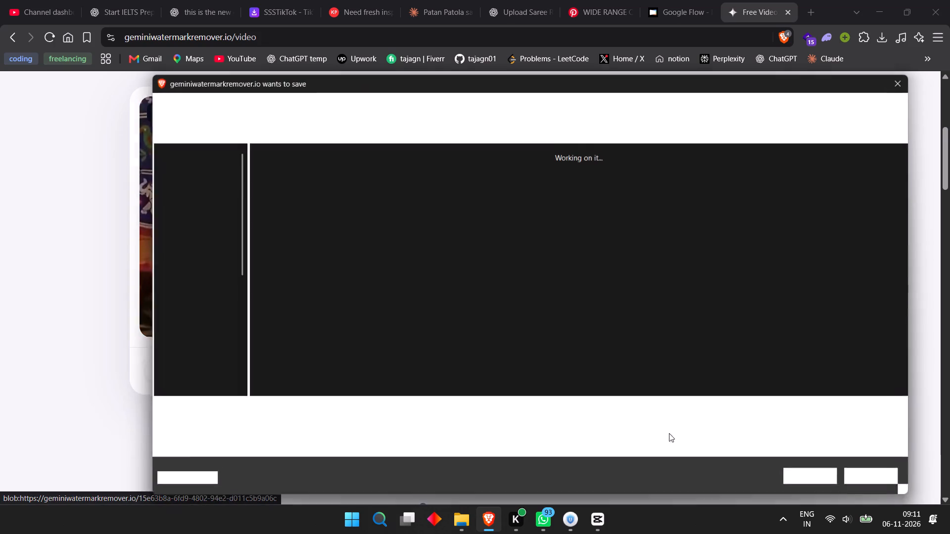
click(812, 484)
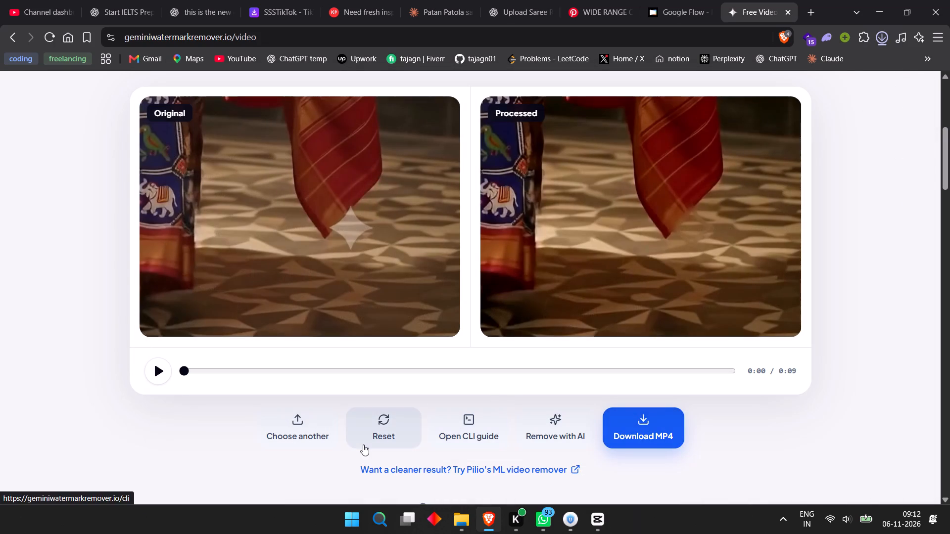
Reset the video tool, load video t4 from Downloads and start its local cleanup.
click(371, 436)
click(410, 178)
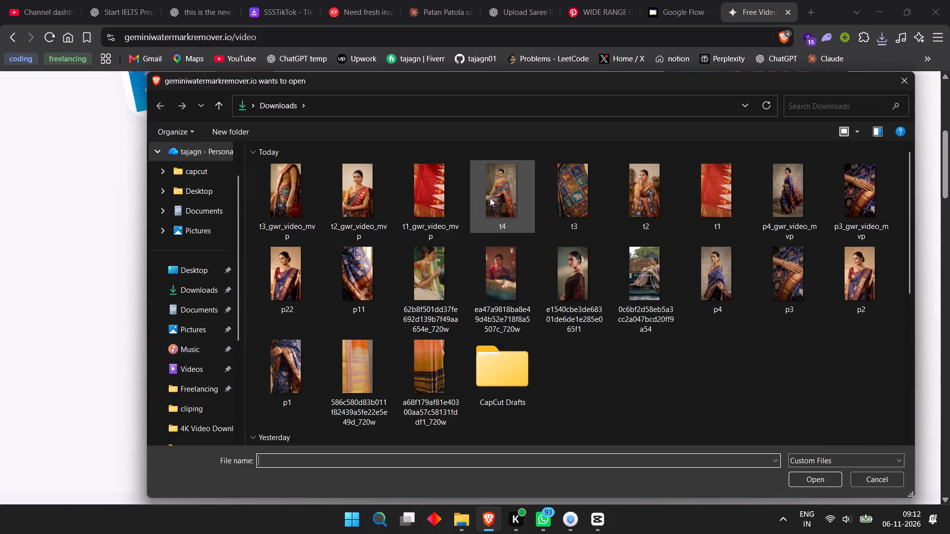
click(490, 198)
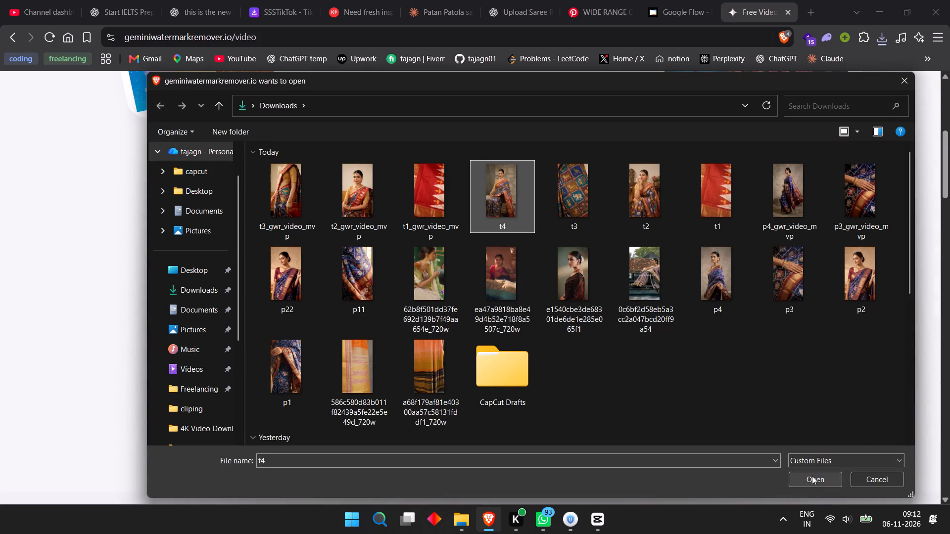
click(812, 476)
click(630, 279)
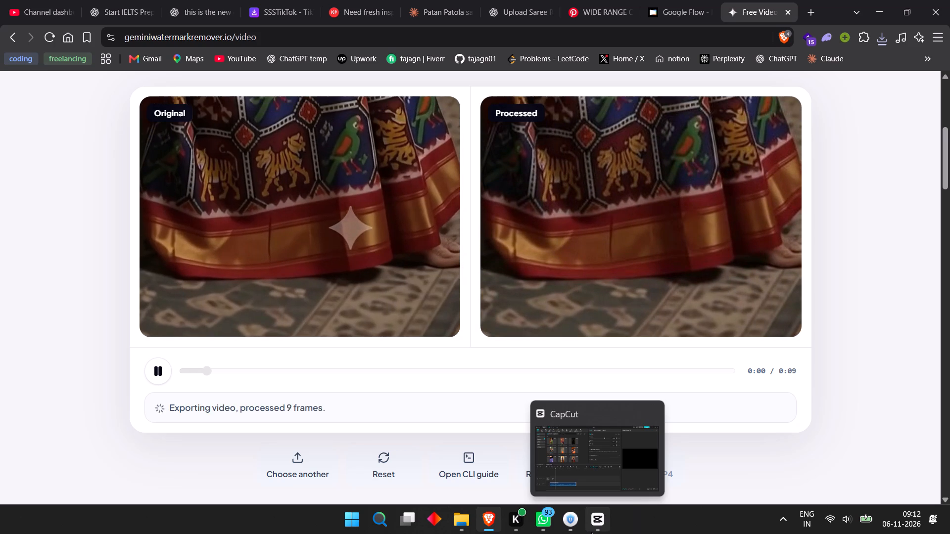
Switch to CapCut, open Timeline 01 and move the playhead to the start of the timeline.
click(591, 532)
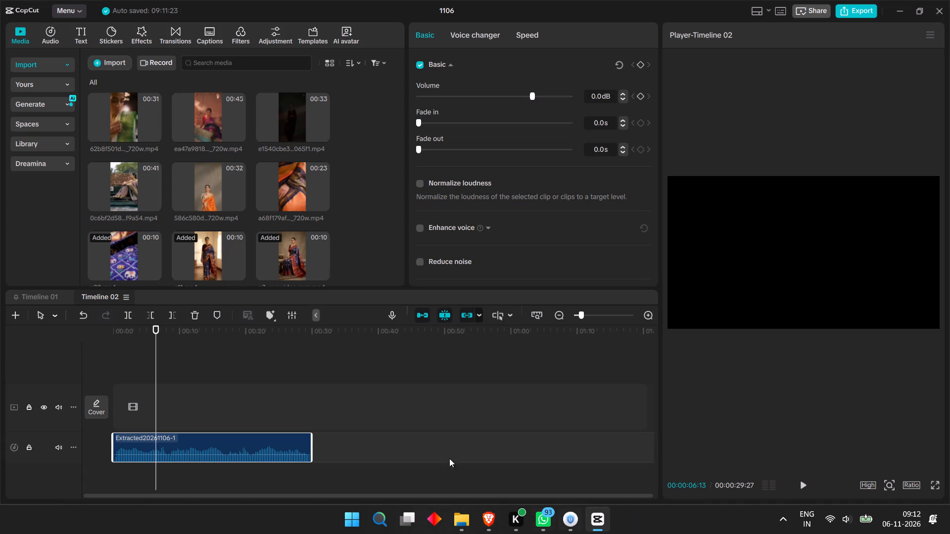
click(29, 294)
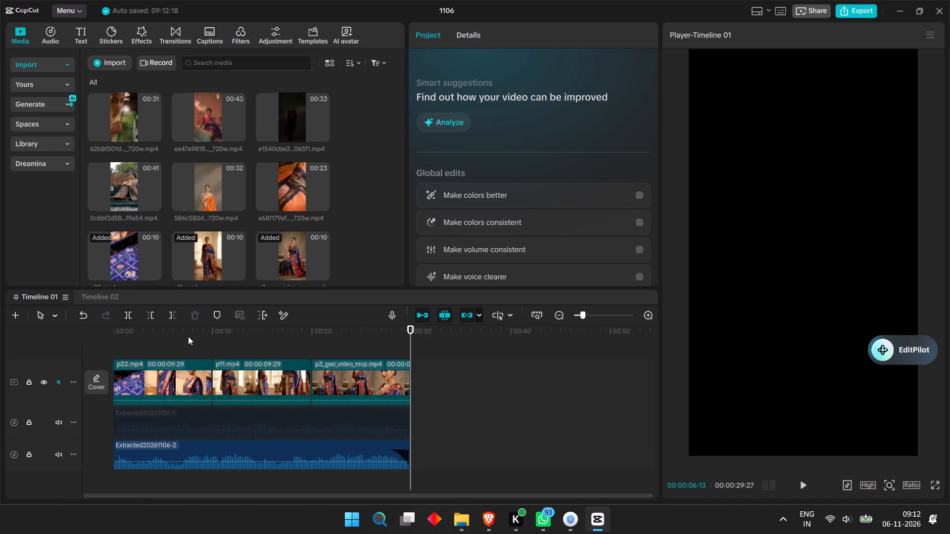
drag(412, 329, 29, 341)
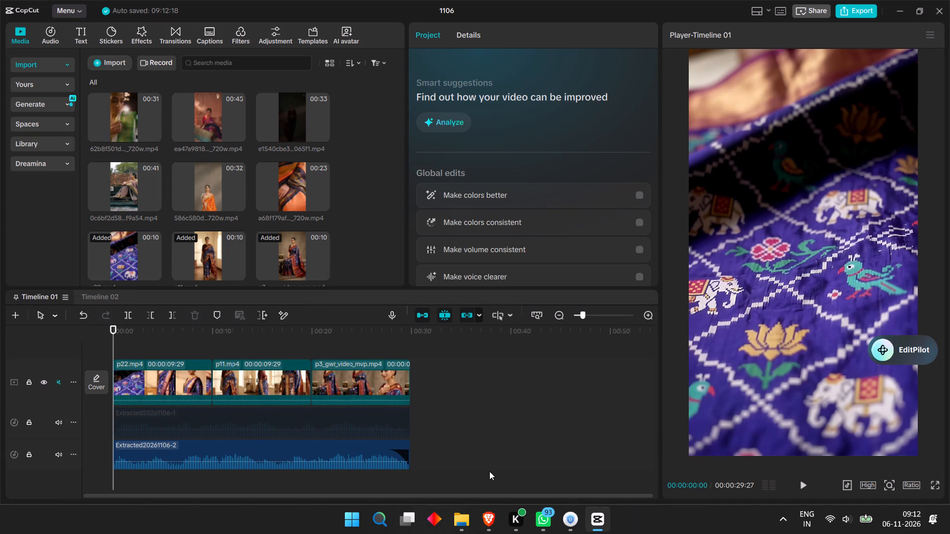
Preview the 31-second and 41-second reference clips in the imported media and return the playhead to the start of Timeline 01.
click(112, 136)
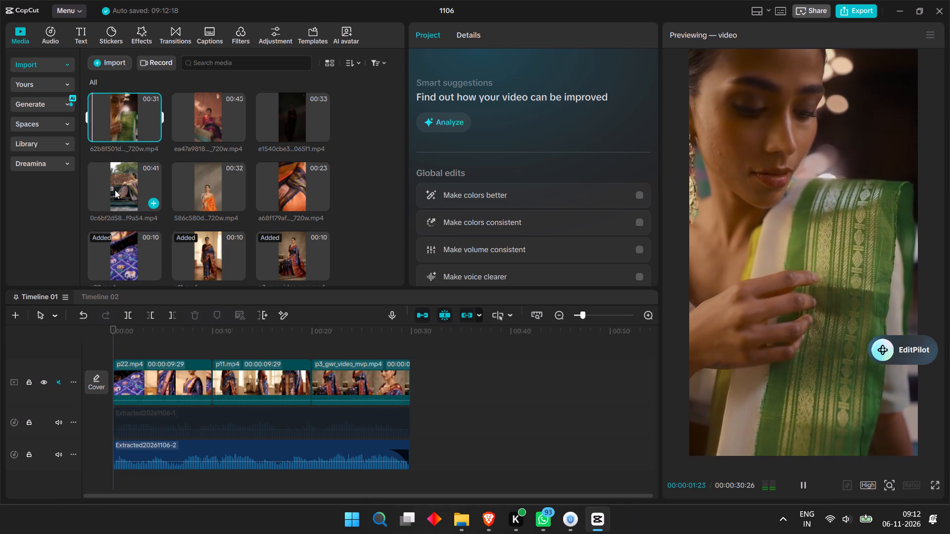
click(115, 190)
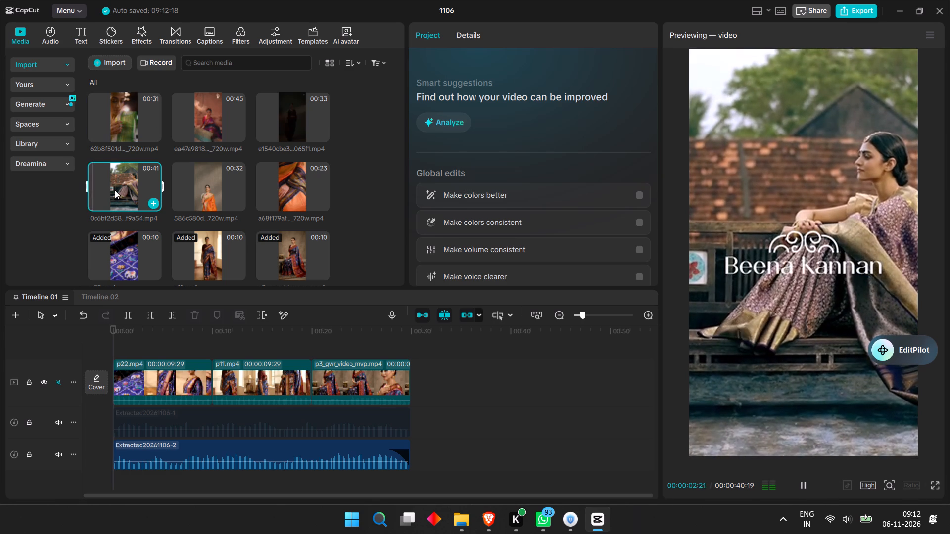
drag(171, 332, 131, 323)
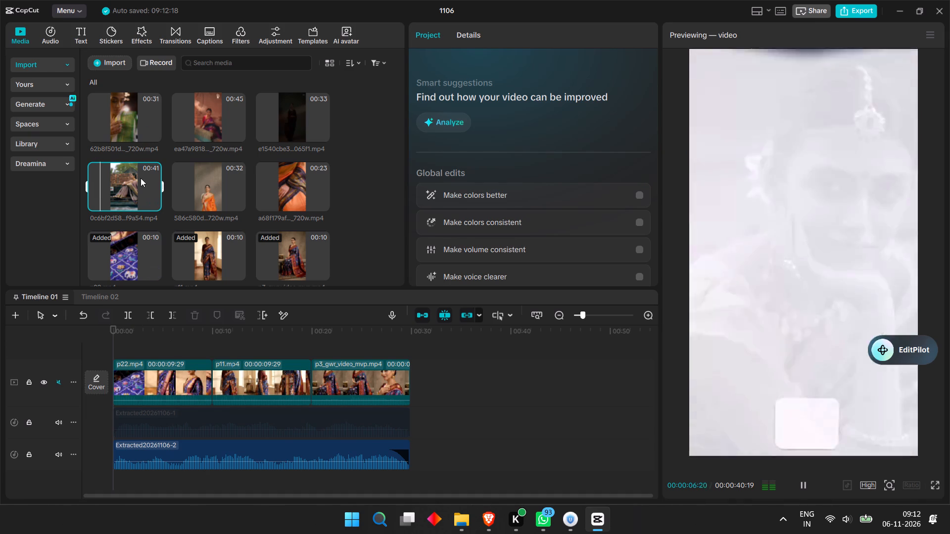
click(354, 361)
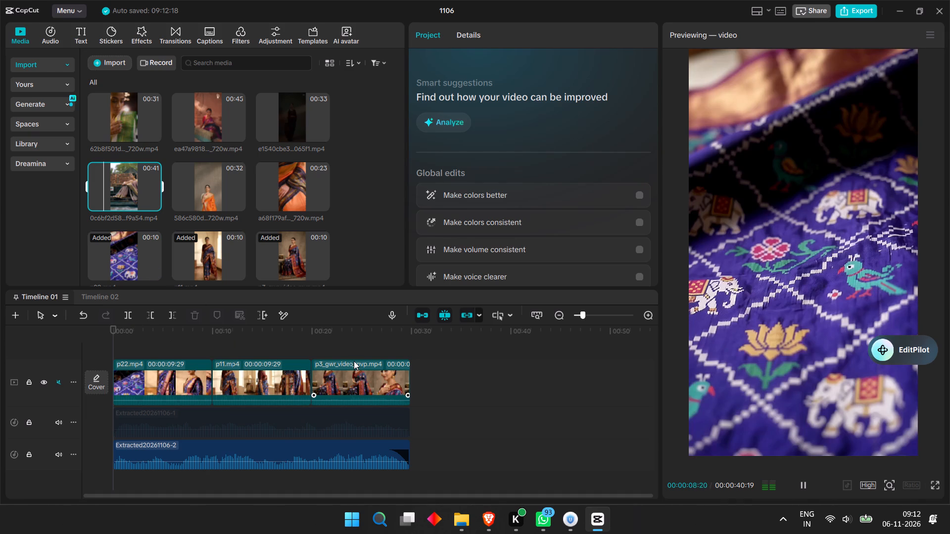
click(341, 341)
drag(341, 336, 122, 316)
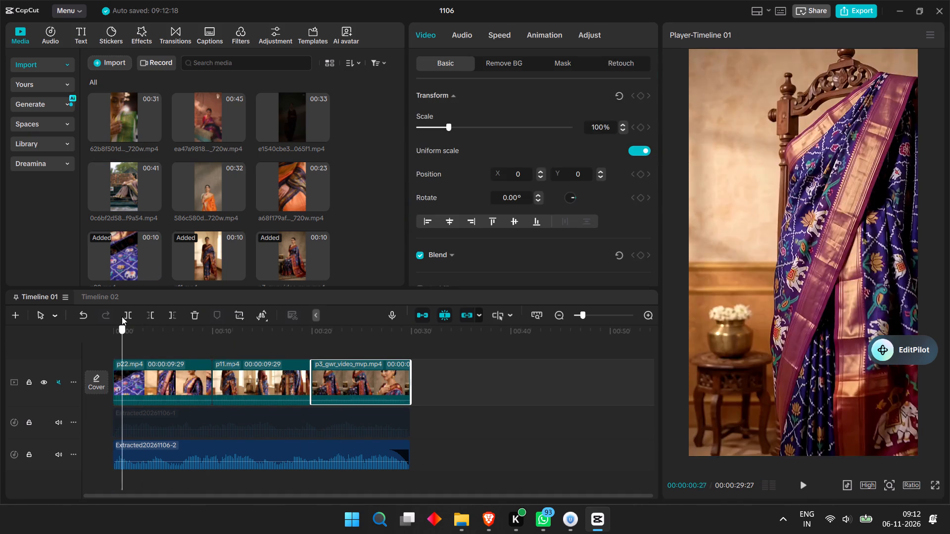
drag(122, 316, 89, 319)
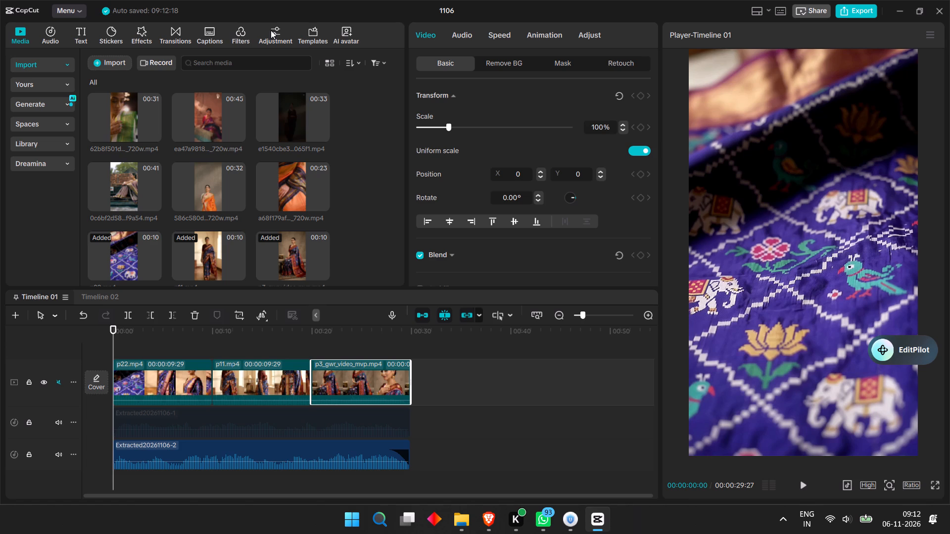
Search the filter library for vintage.
click(234, 37)
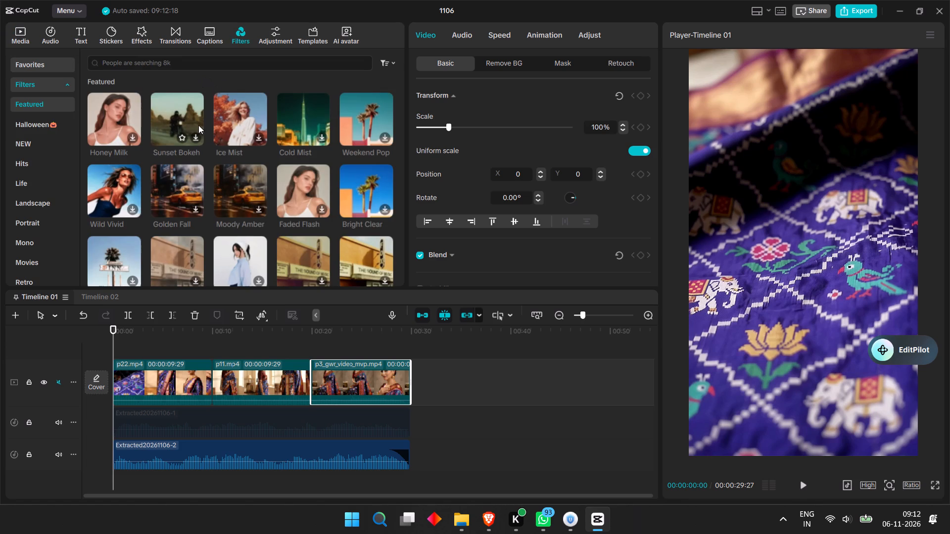
click(258, 65)
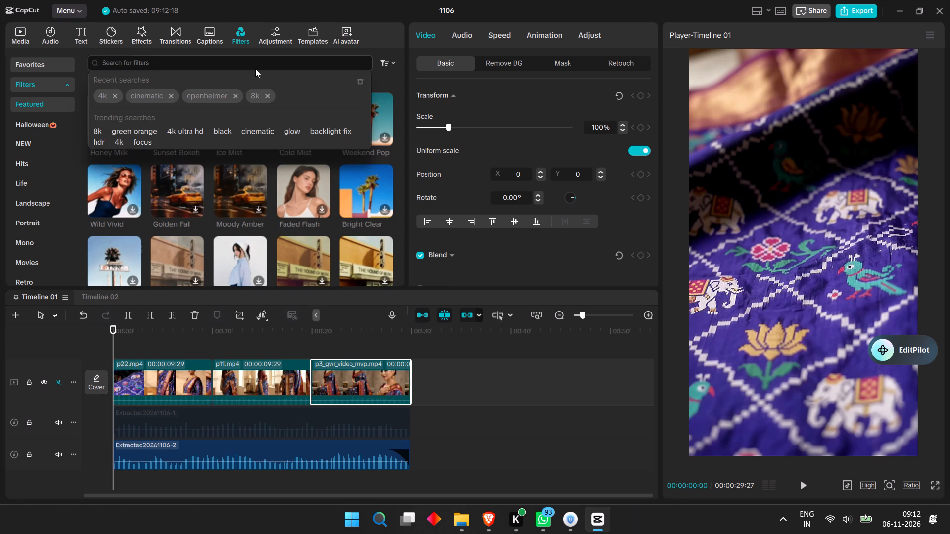
drag(255, 69, 283, 92)
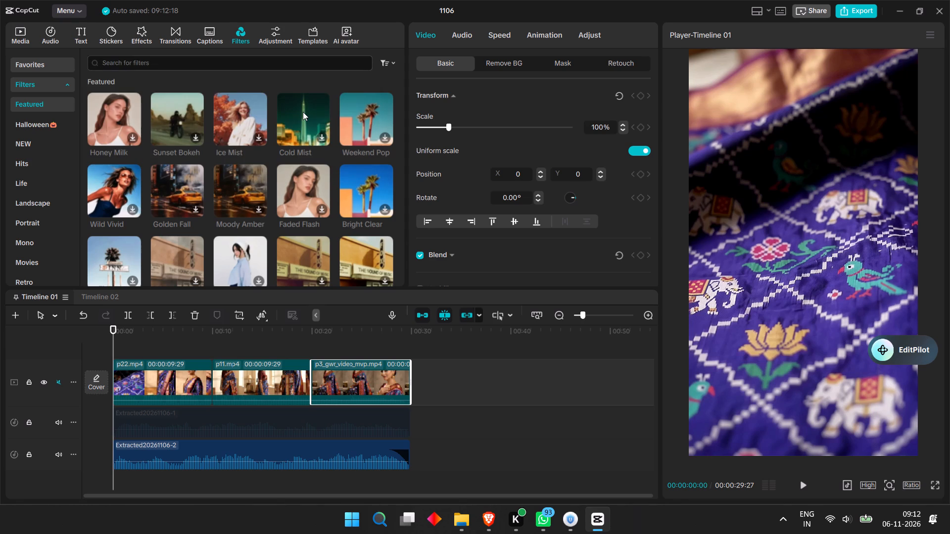
text(vi)
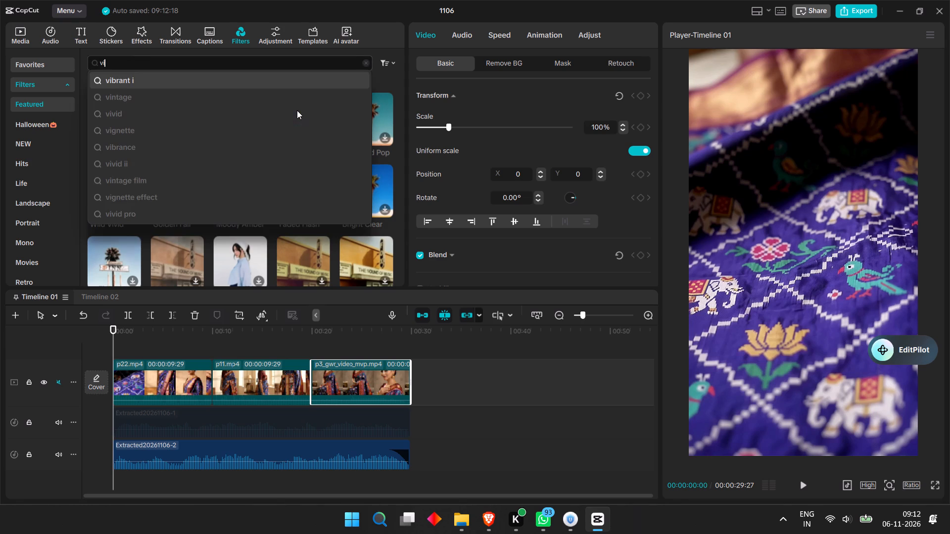
key(n)
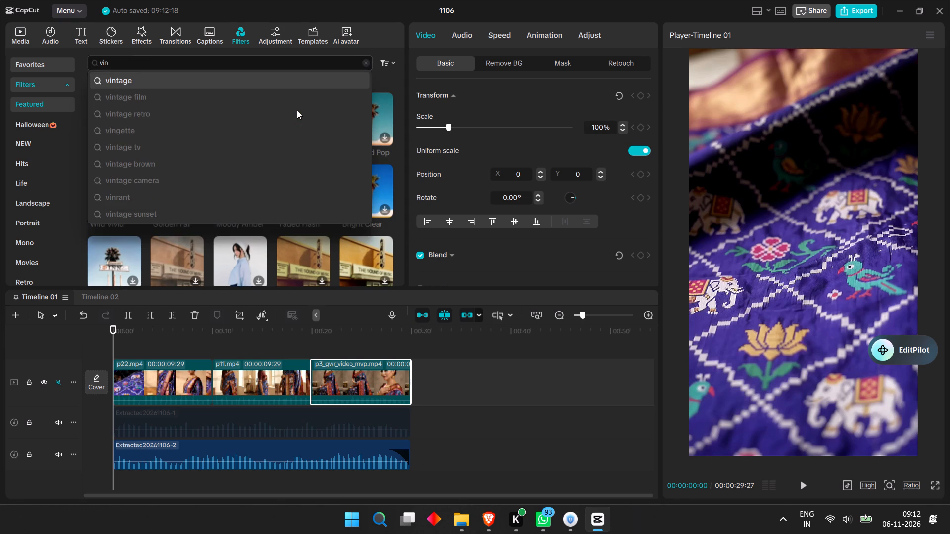
key(Down)
key(Return)
key(Return)
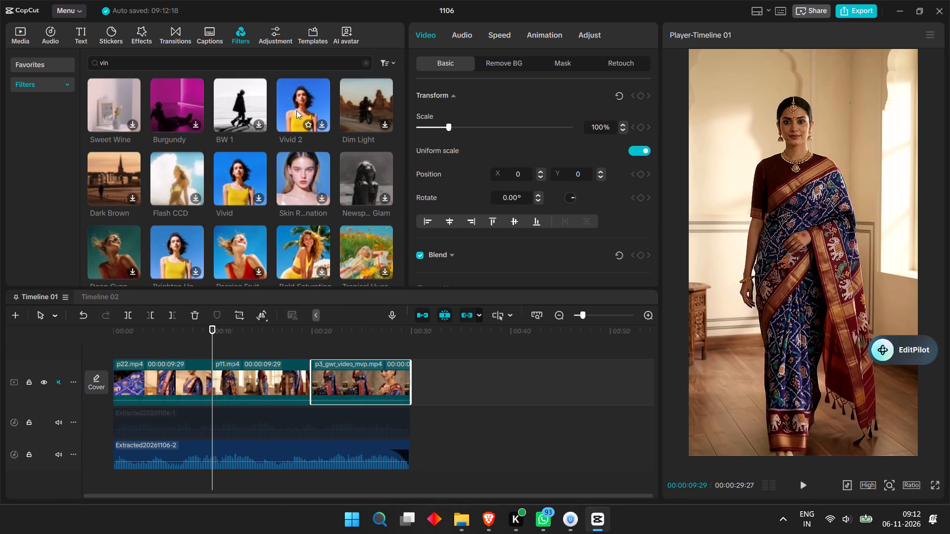
click(124, 59)
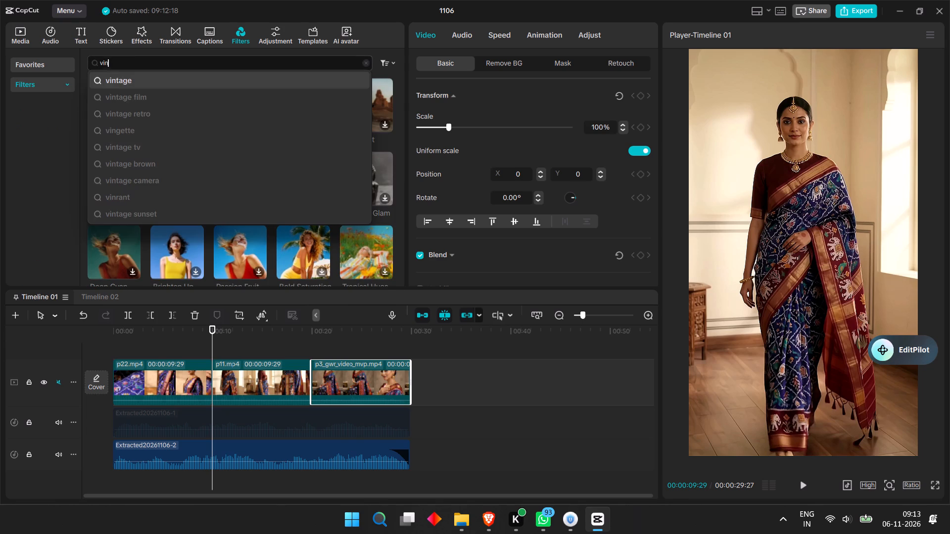
click(130, 85)
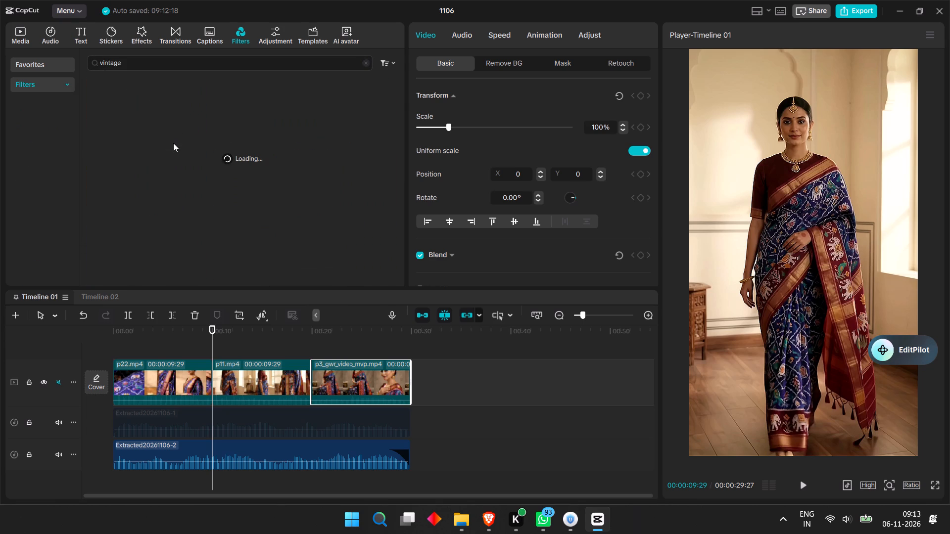
Preview the Indoor Vintage, Digicam Flash and vintage portrait filters to compare their looks on the saree footage.
click(131, 114)
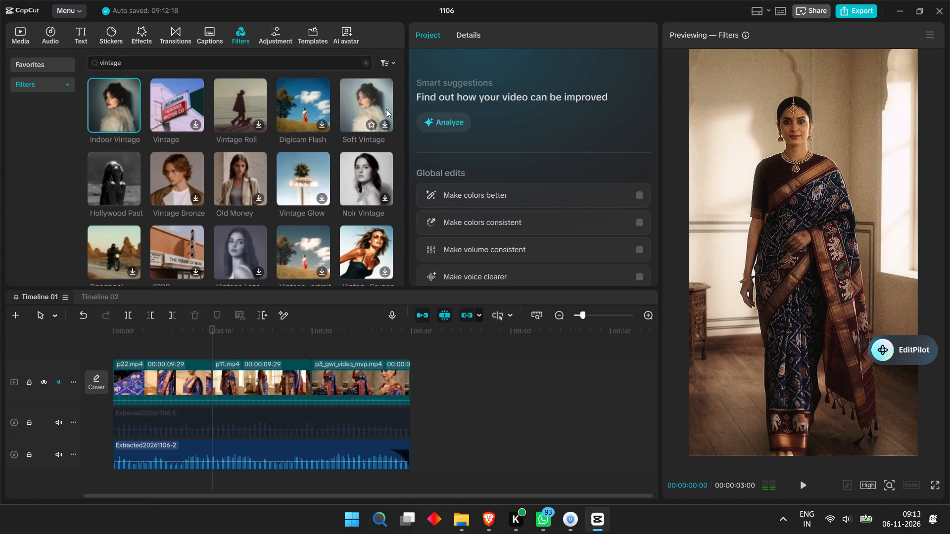
click(302, 106)
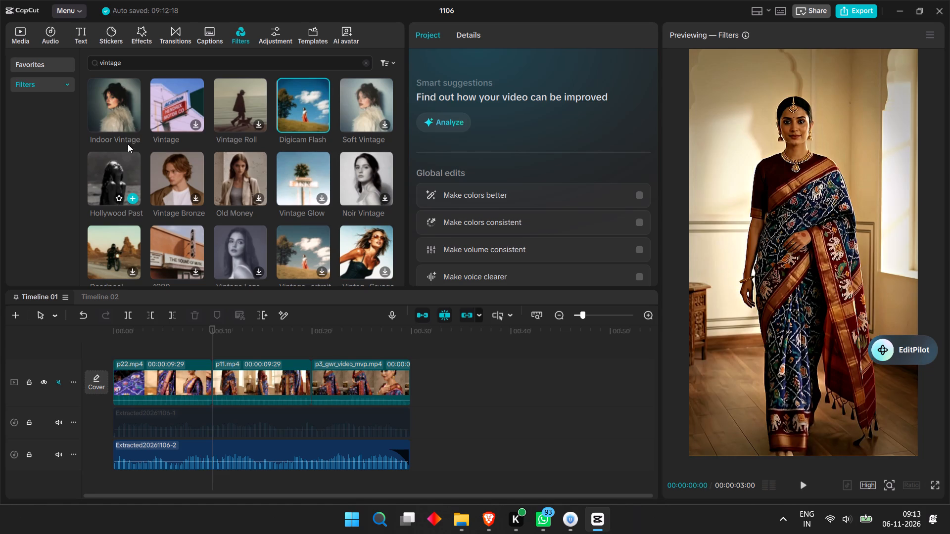
scroll(135, 182, down, 3)
scroll(128, 171, up, 1)
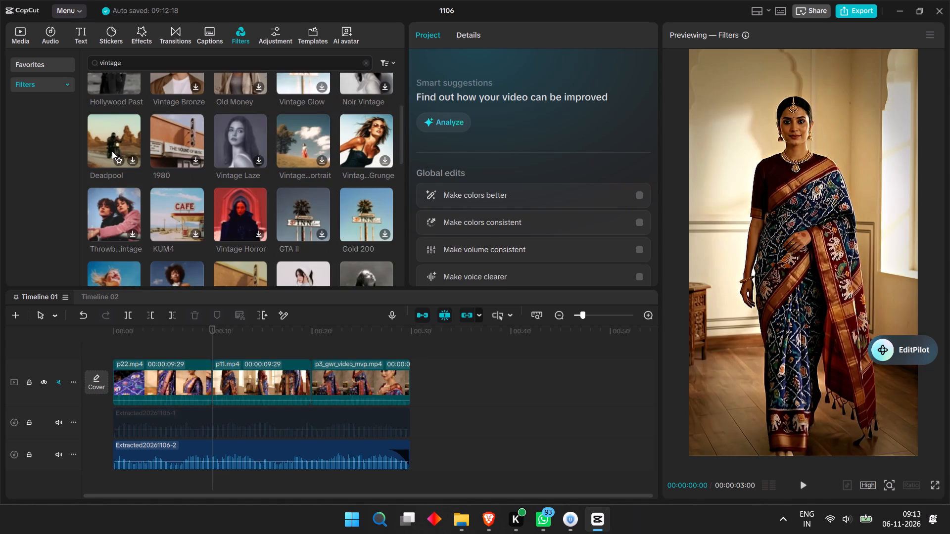
click(297, 130)
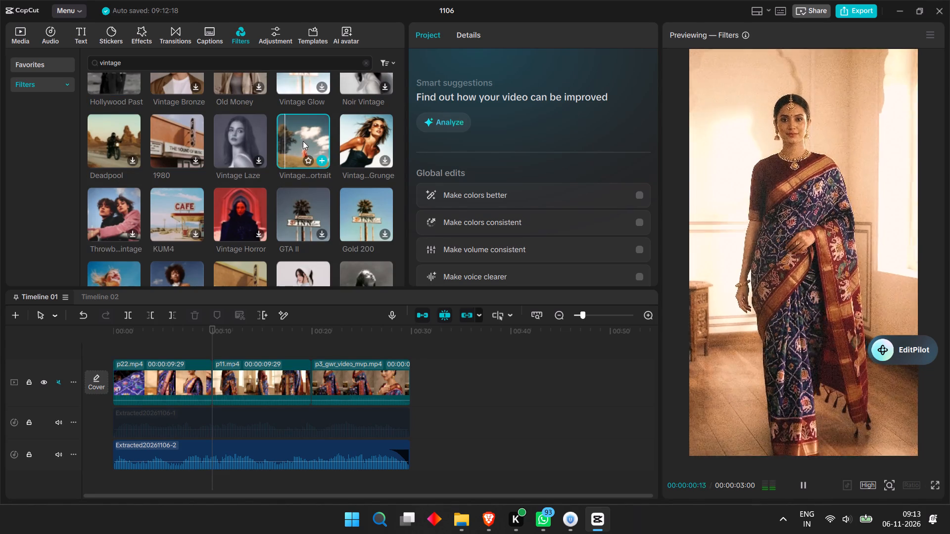
scroll(306, 138, up, 3)
Add the Indoor Vintage filter above the video clips from the start of Timeline 01 and extend it to the end of the last clip.
click(116, 107)
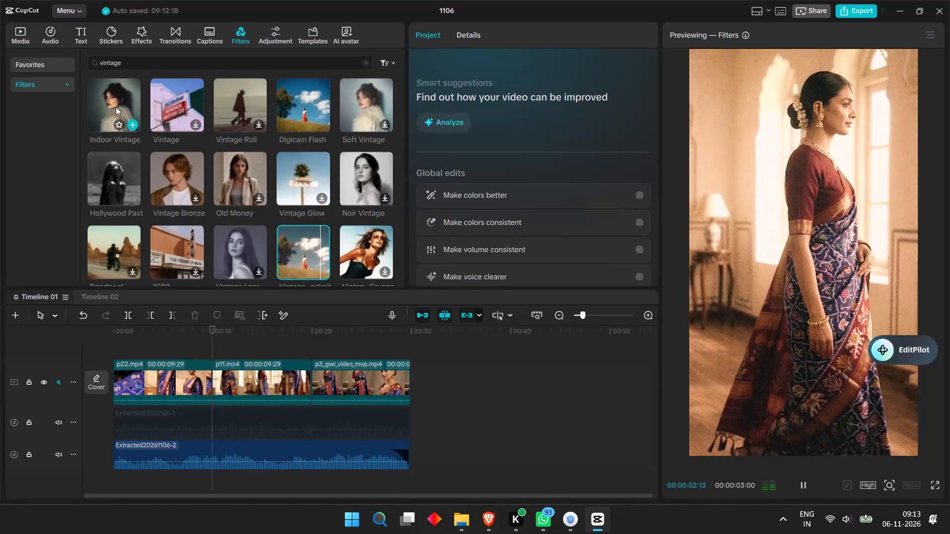
drag(126, 108, 118, 338)
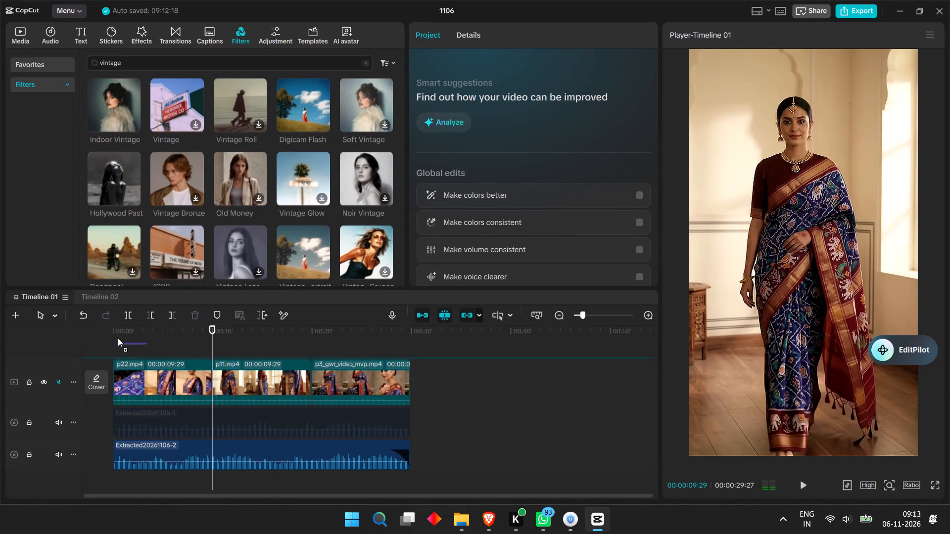
drag(118, 338, 109, 349)
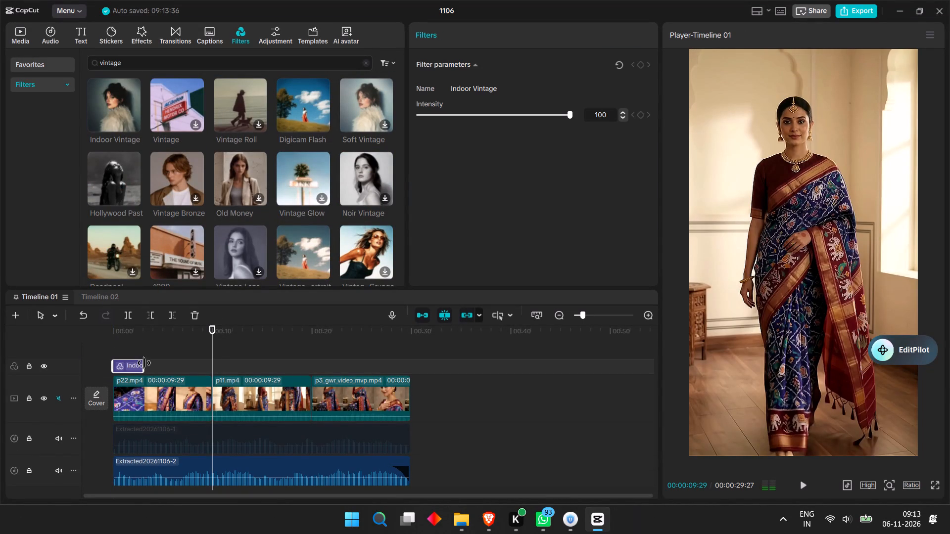
drag(146, 368, 406, 394)
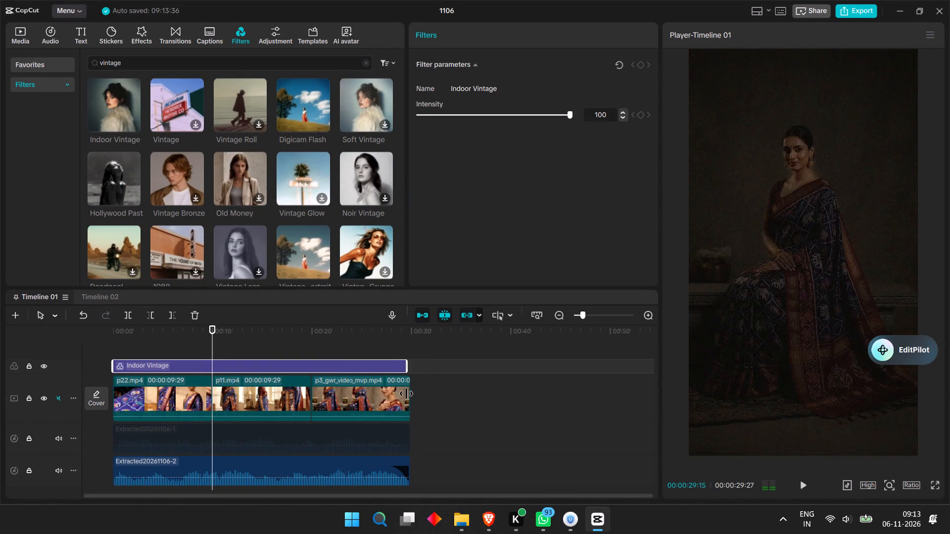
drag(406, 394, 408, 394)
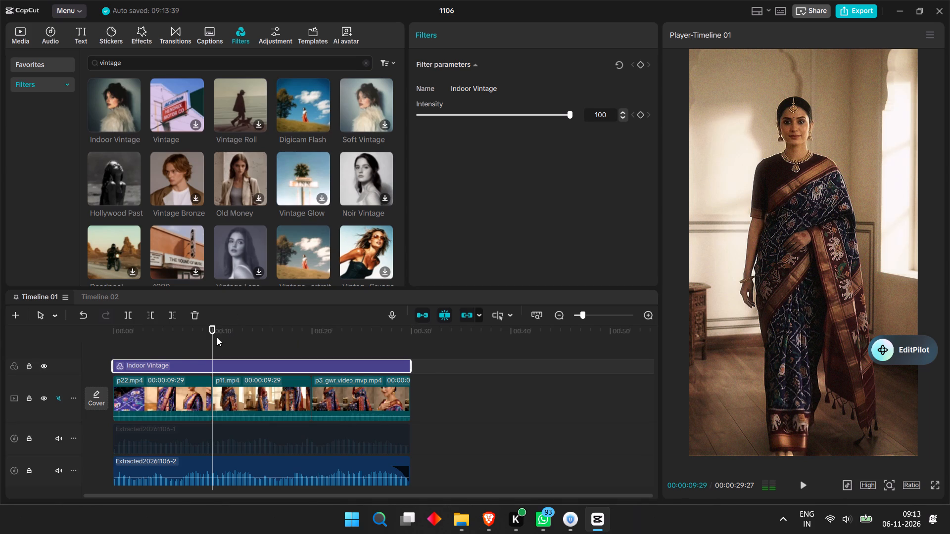
Play the opening, split the Indoor Vintage filter at 00:00:03:24 within p22.mp4 and delete the part before the cut.
drag(217, 337, 60, 349)
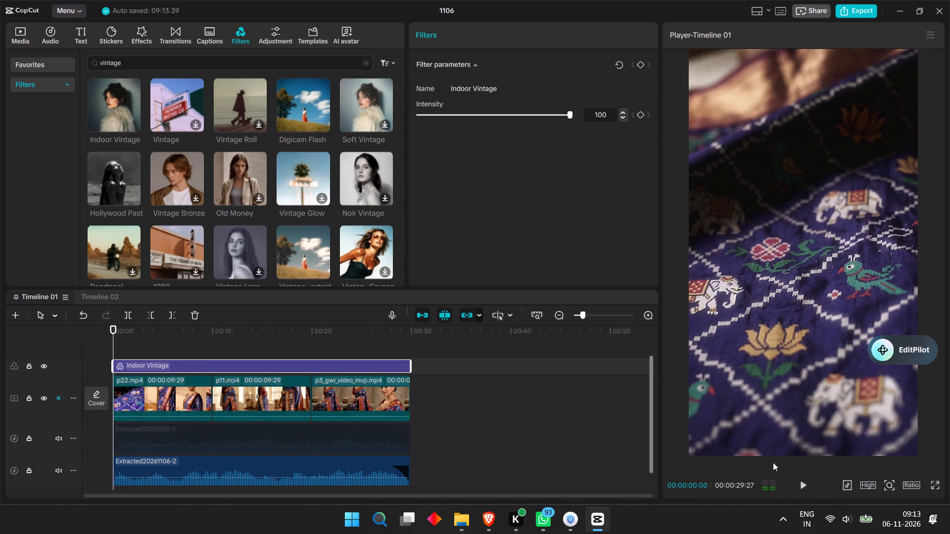
click(806, 484)
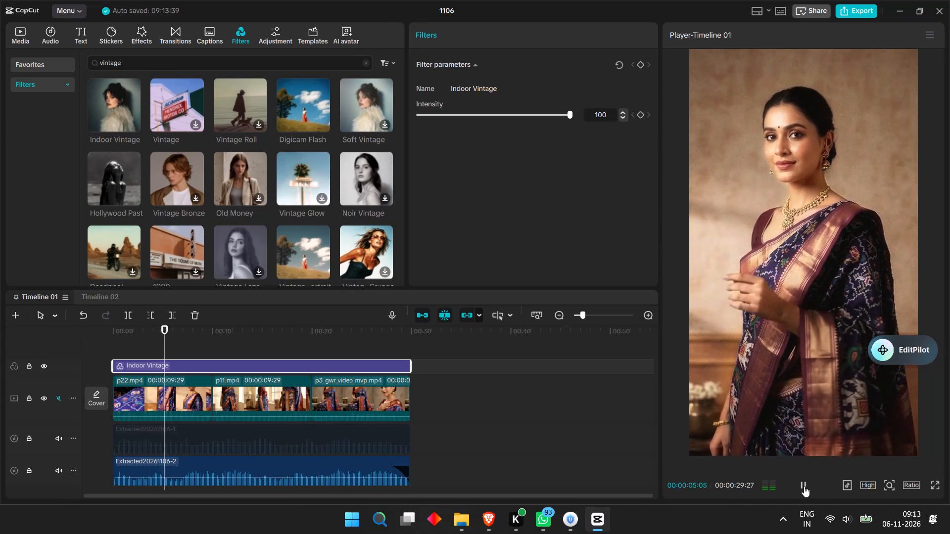
click(804, 486)
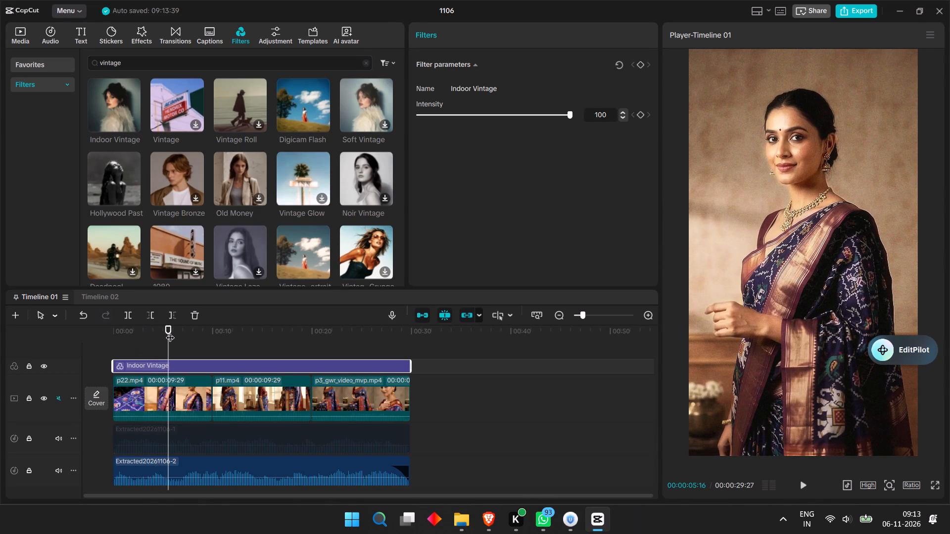
drag(170, 331, 149, 339)
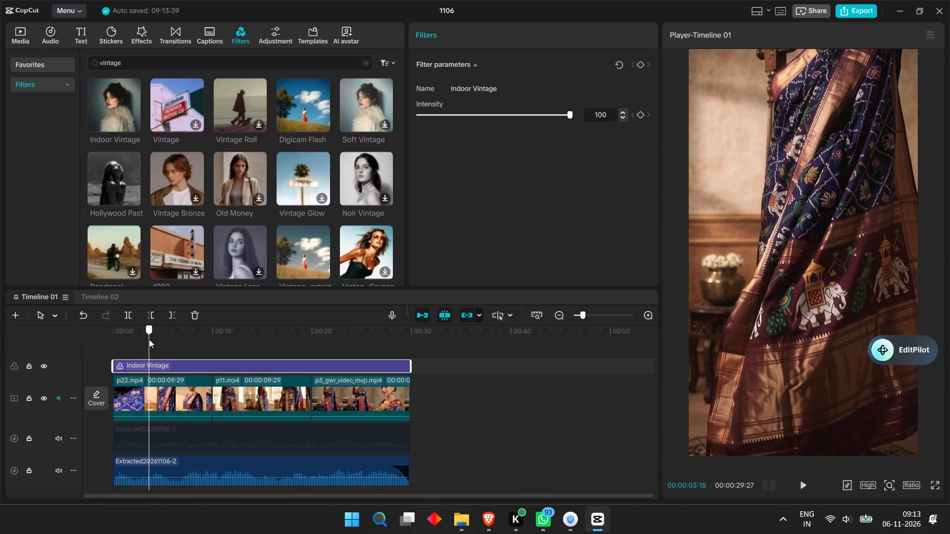
drag(149, 339, 154, 343)
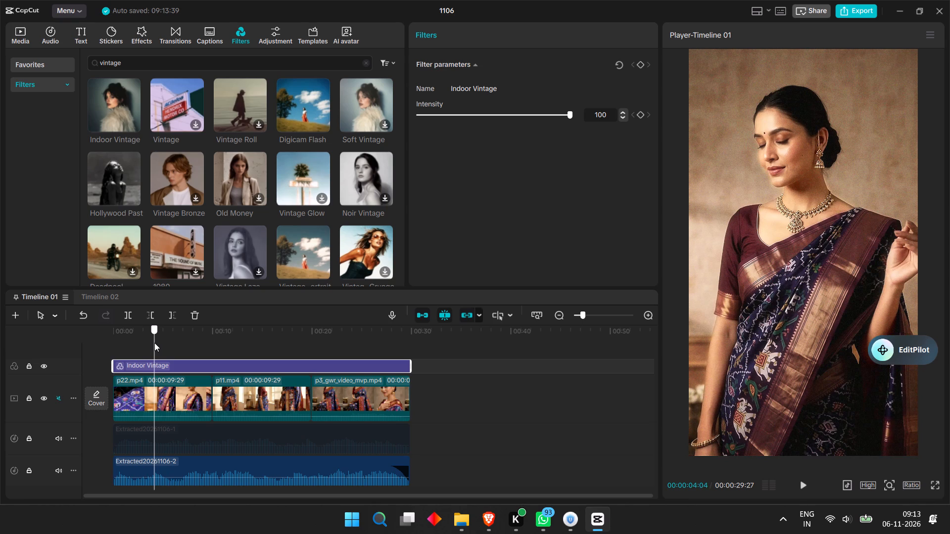
drag(154, 343, 151, 350)
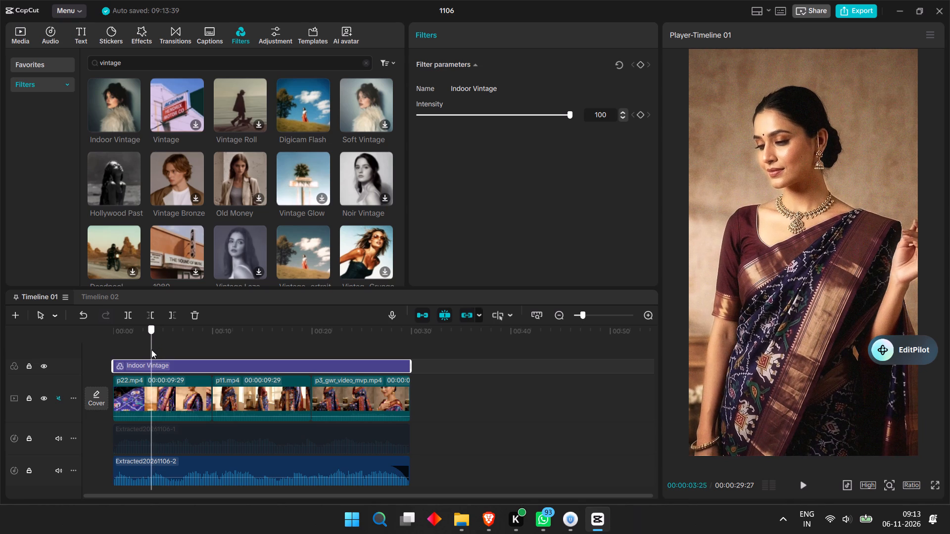
drag(151, 350, 151, 350)
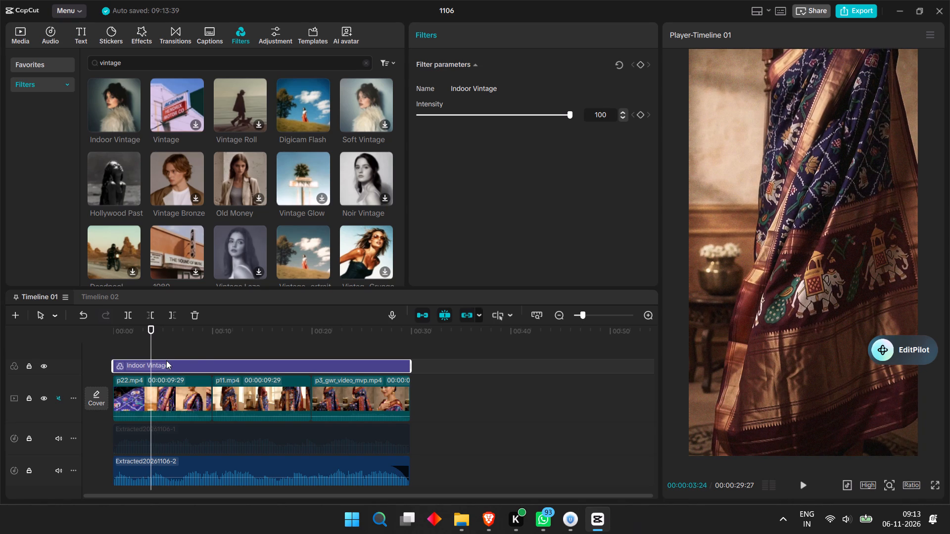
key(ctrl+b)
click(131, 360)
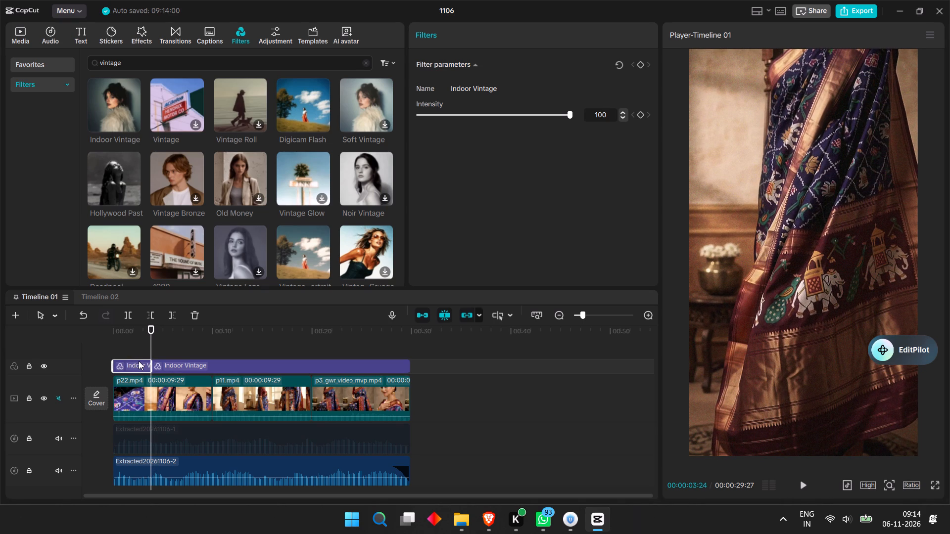
key(BackSpace)
Play the video from the start and split the remaining Indoor Vintage filter at 00:00:09:29, where the p11.mp4 clip begins.
drag(150, 338, 108, 339)
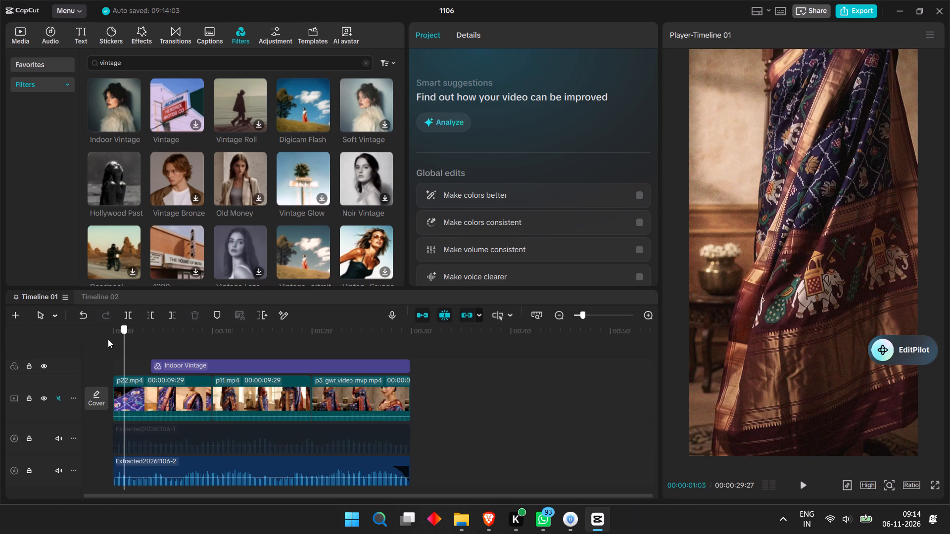
drag(108, 339, 78, 347)
key(space)
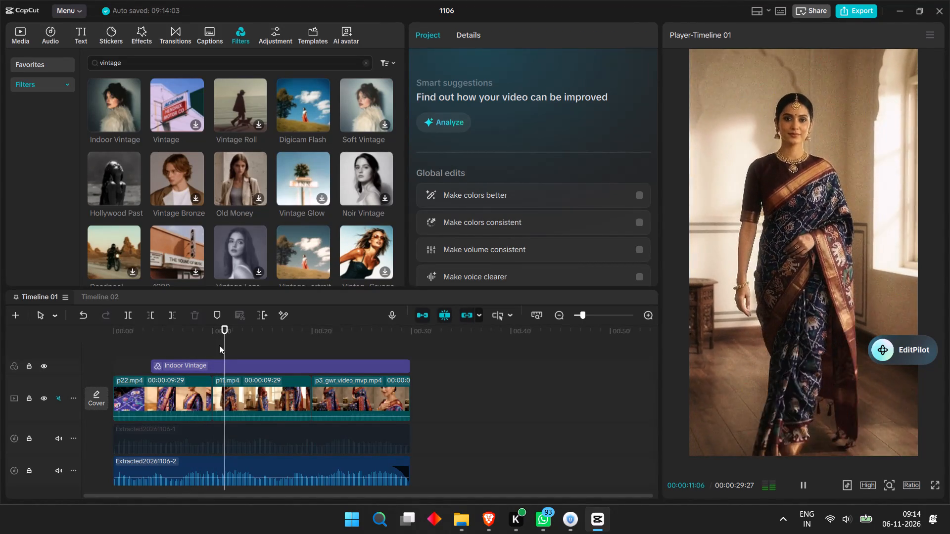
drag(232, 335, 212, 344)
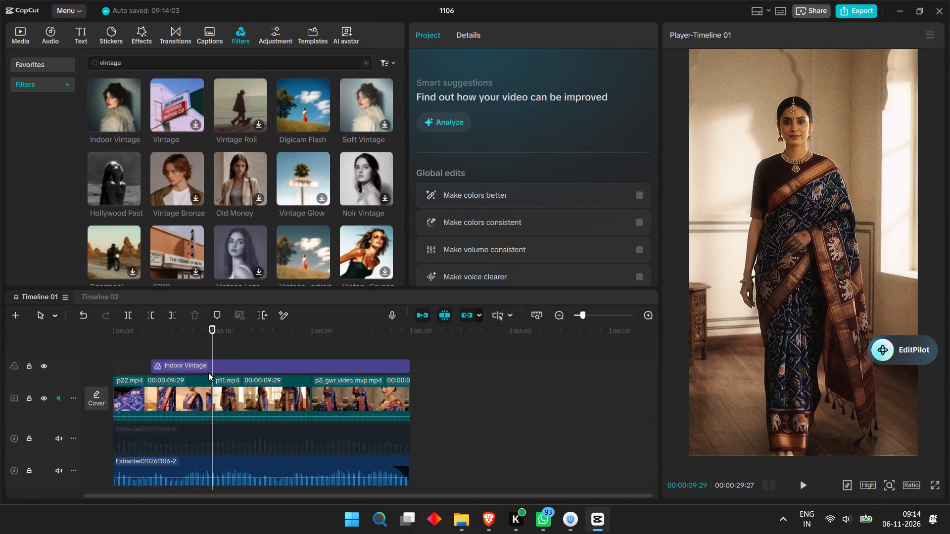
click(208, 372)
key(ctrl+b)
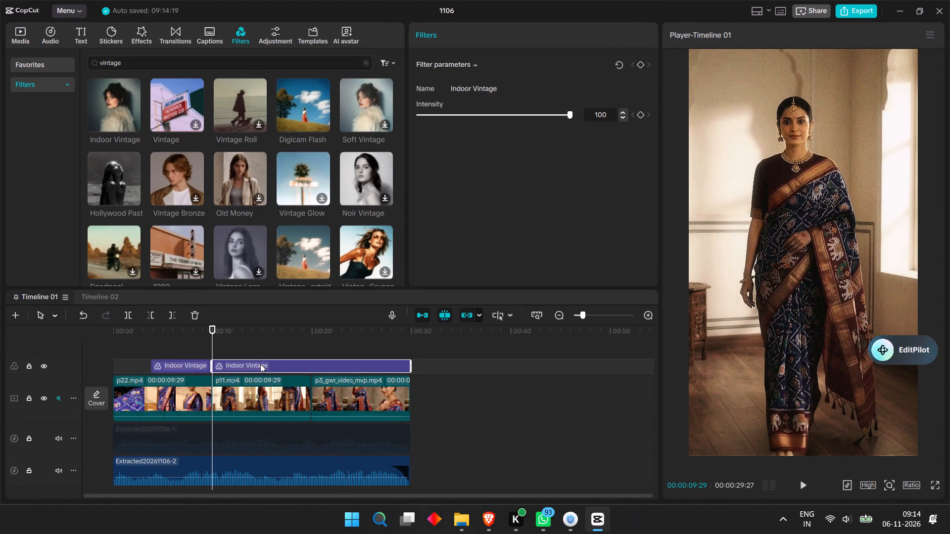
Delete the Indoor Vintage filter segment that covers the p11.mp4 and p3_gwr_video_mvp.mp4 clips.
click(260, 364)
key(space)
key(space)
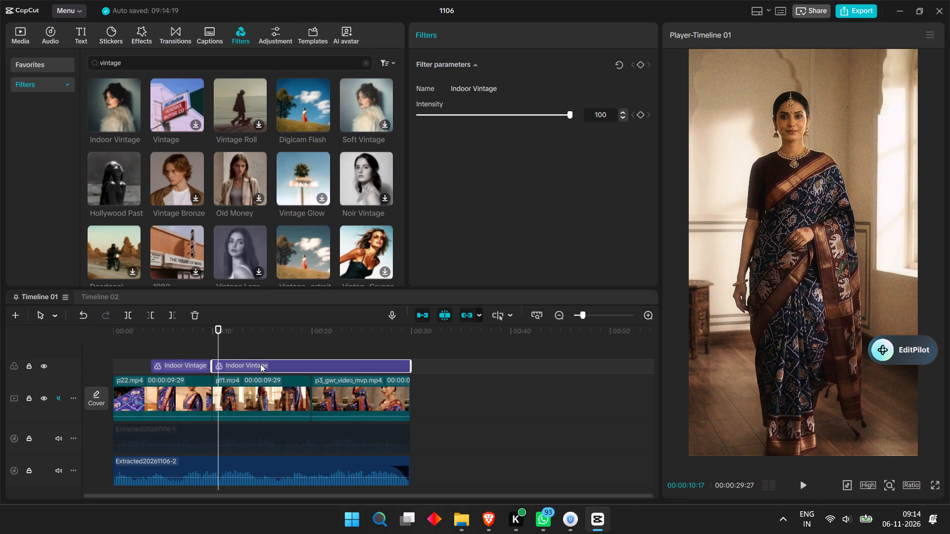
key(BackSpace)
Play Timeline 01 from the start in full screen to review the filtered and unfiltered clips, ending in p11.mp4.
drag(220, 350, 111, 366)
key(space)
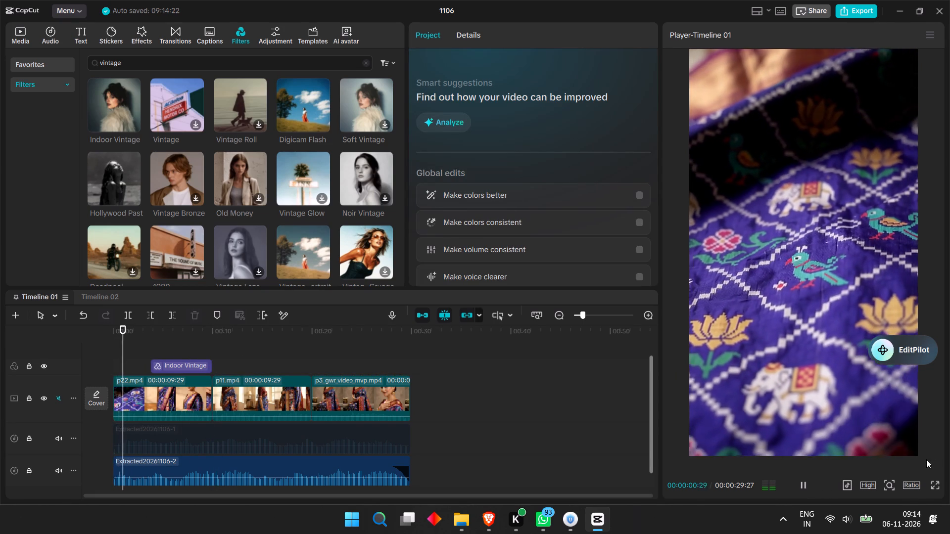
click(935, 482)
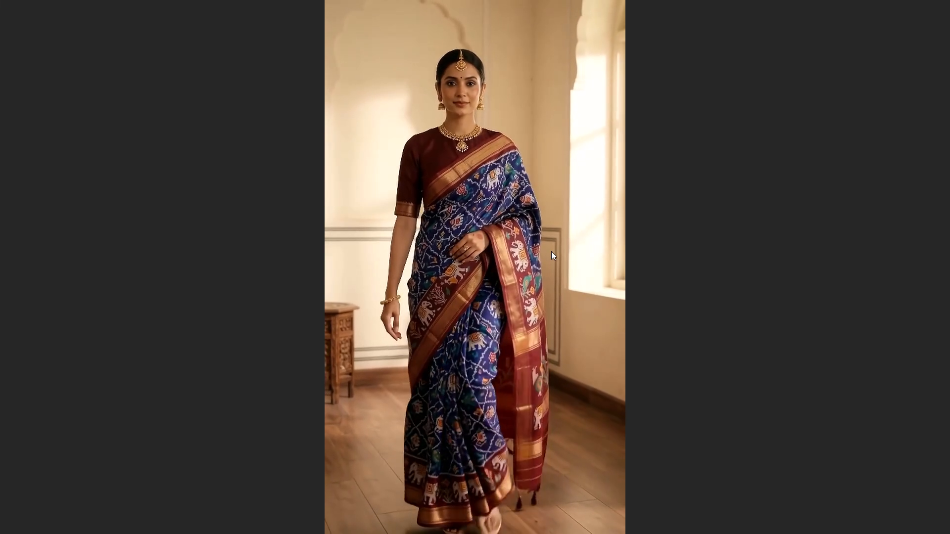
click(624, 472)
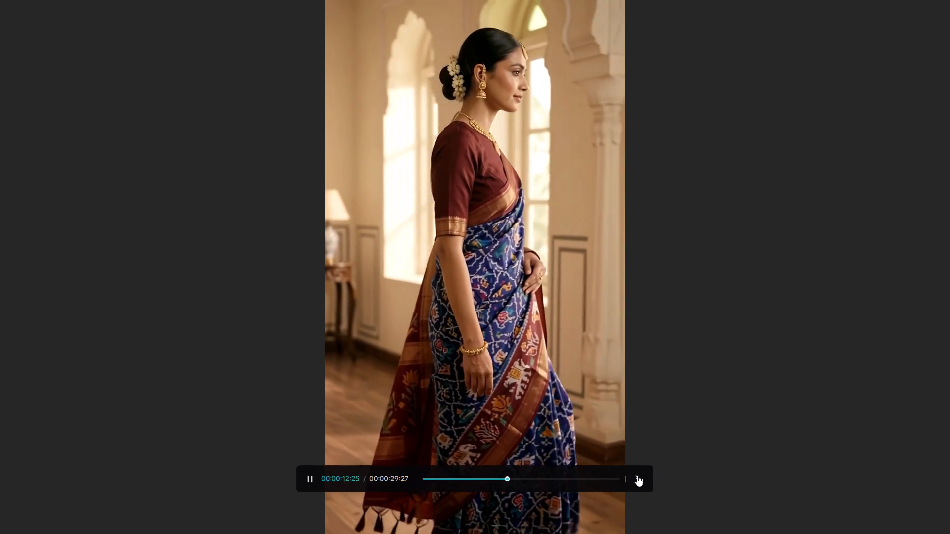
click(638, 478)
key(space)
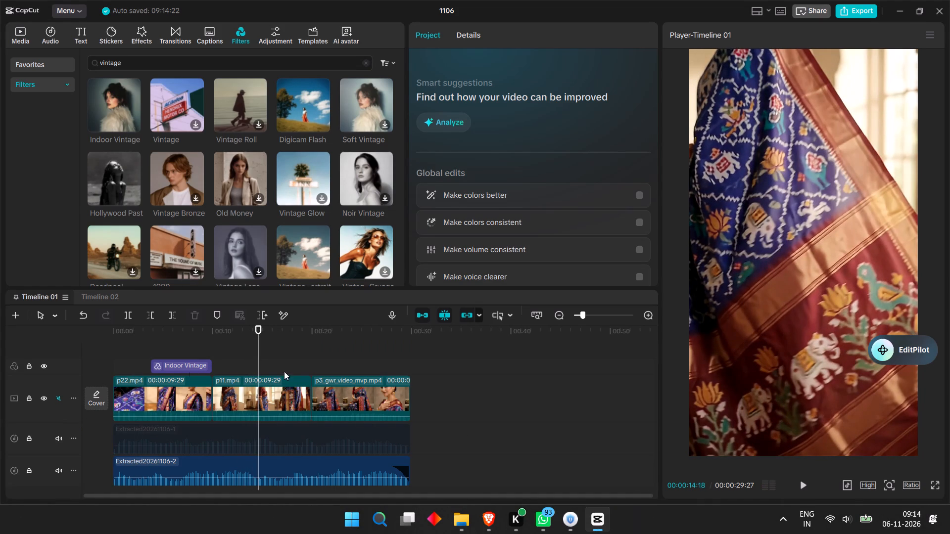
Find the shot change near the start of the Indoor Vintage filter and trim the filter's start to 00:00:04:00.
drag(585, 316, 594, 316)
drag(307, 337, 60, 348)
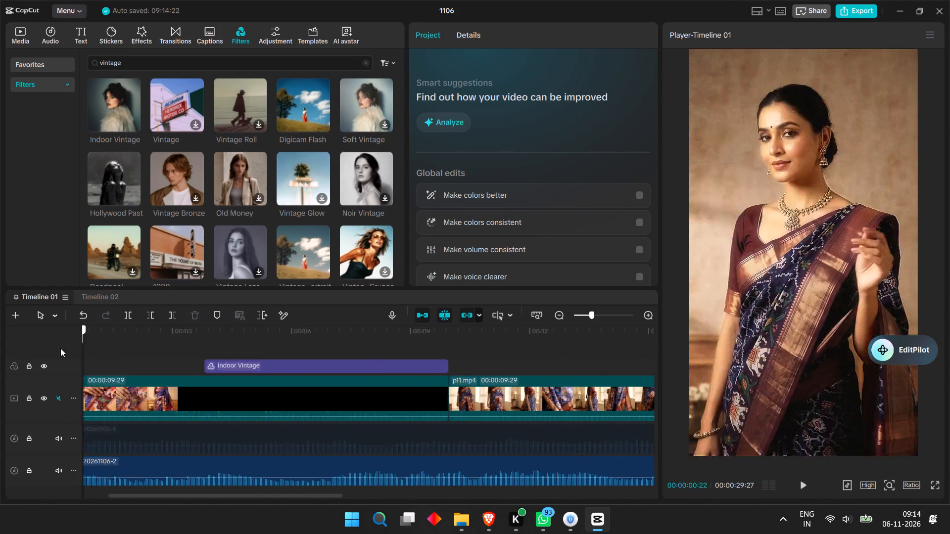
drag(60, 348, 120, 345)
click(247, 336)
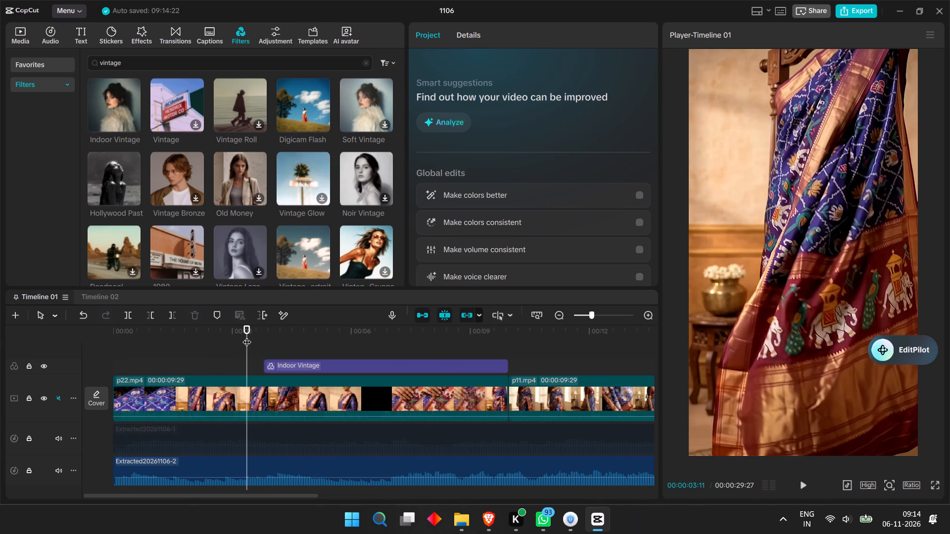
key(space)
key(space)
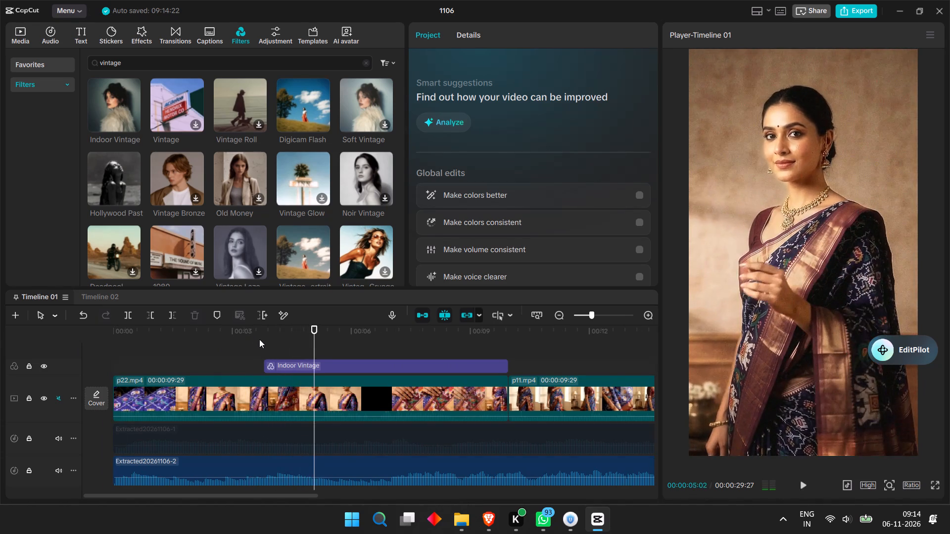
click(246, 327)
key(space)
key(space)
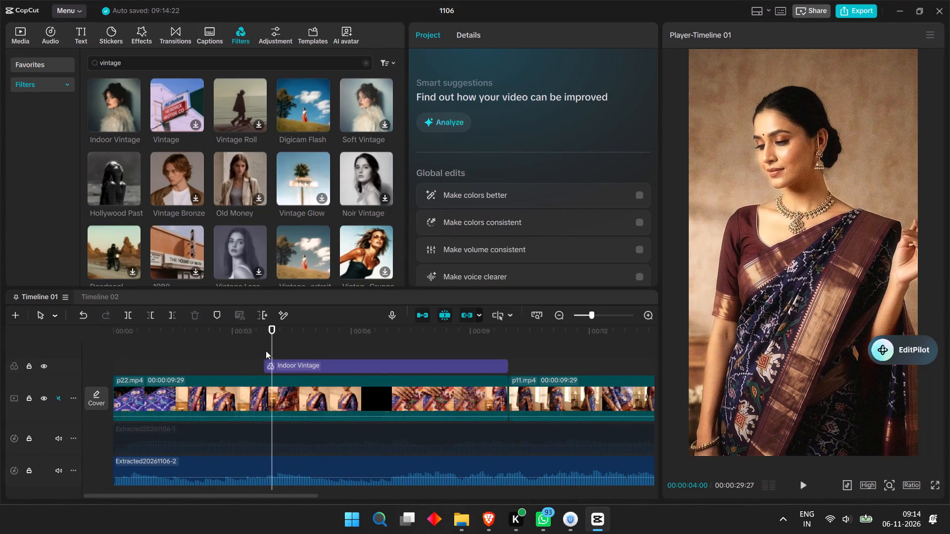
drag(266, 365, 271, 365)
Play from just before the Indoor Vintage filter into p11.mp4 to check where the filter begins and ends.
drag(272, 345, 259, 344)
key(space)
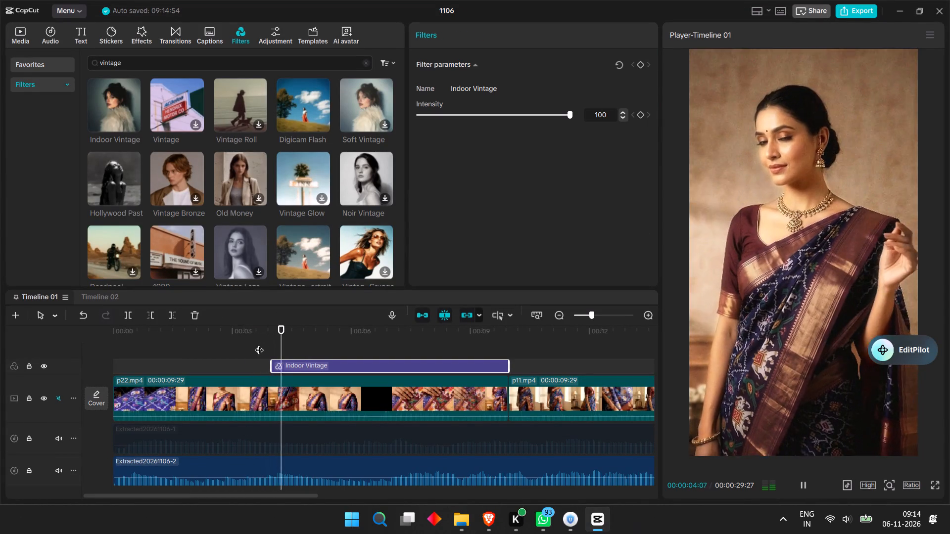
drag(259, 344, 253, 344)
drag(254, 336, 234, 336)
key(space)
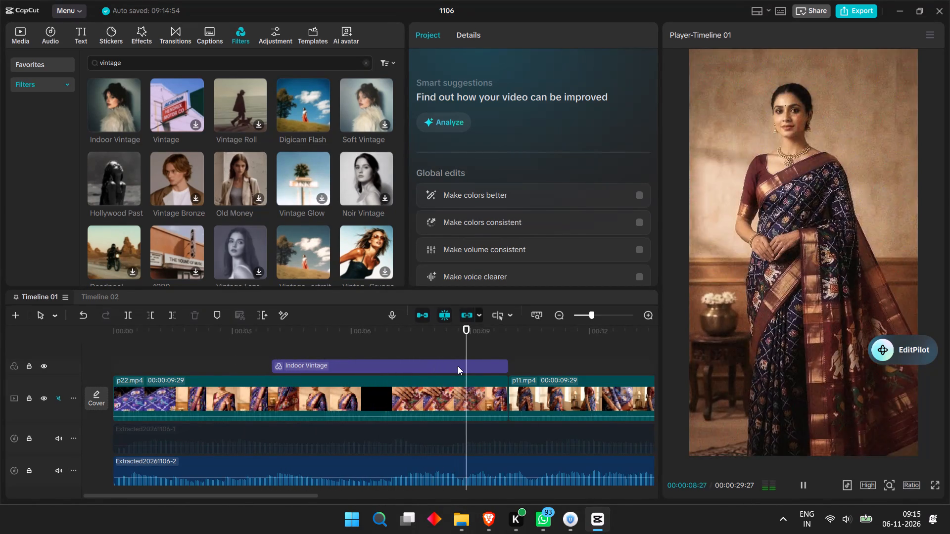
key(space)
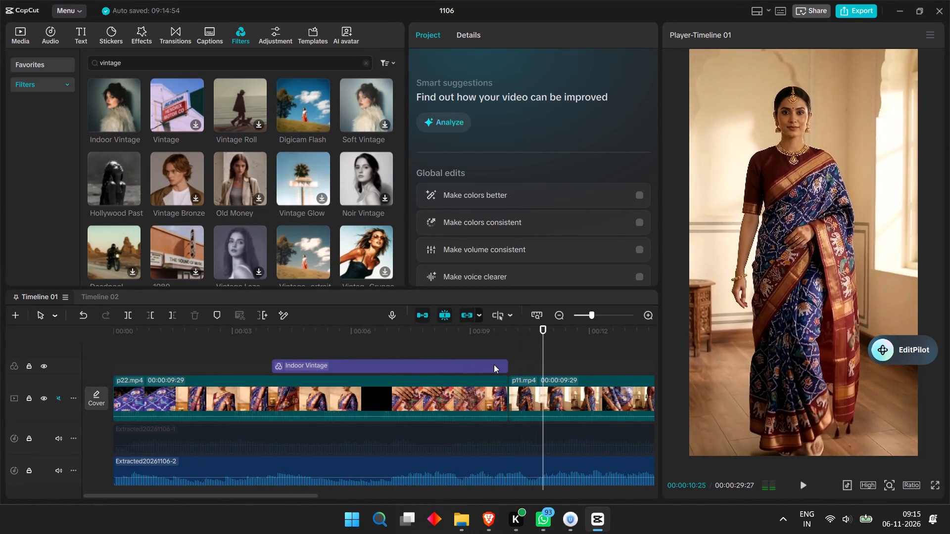
Preview the Digicam Flash and Vintage Roll filters on the p11.mp4 footage.
click(293, 101)
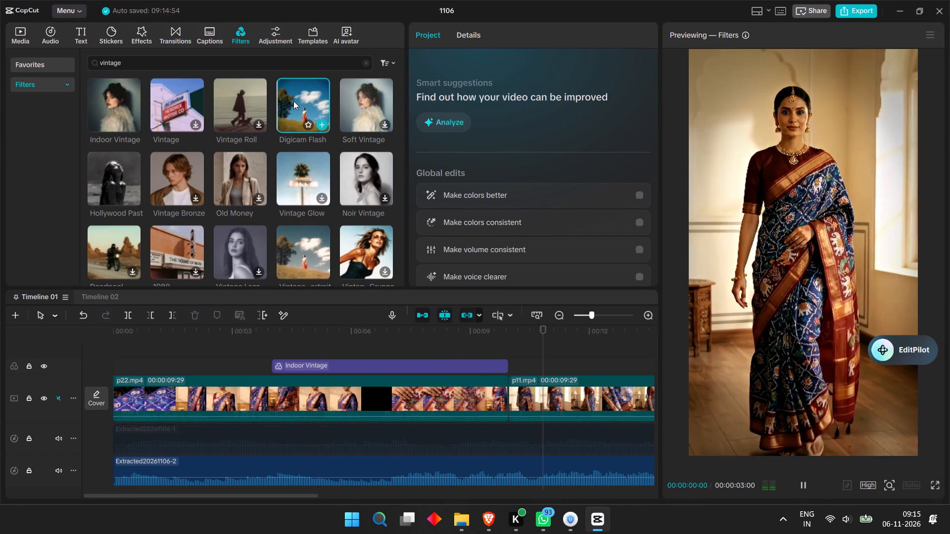
click(248, 95)
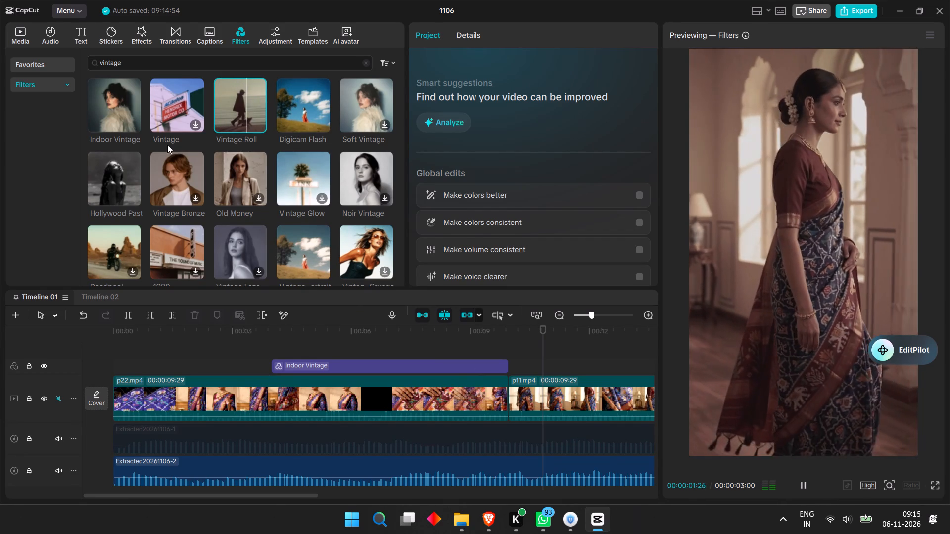
Clear the vintage search and browse the featured filters, previewing Honey Milk and Coastal Vibe on p11.mp4.
click(141, 69)
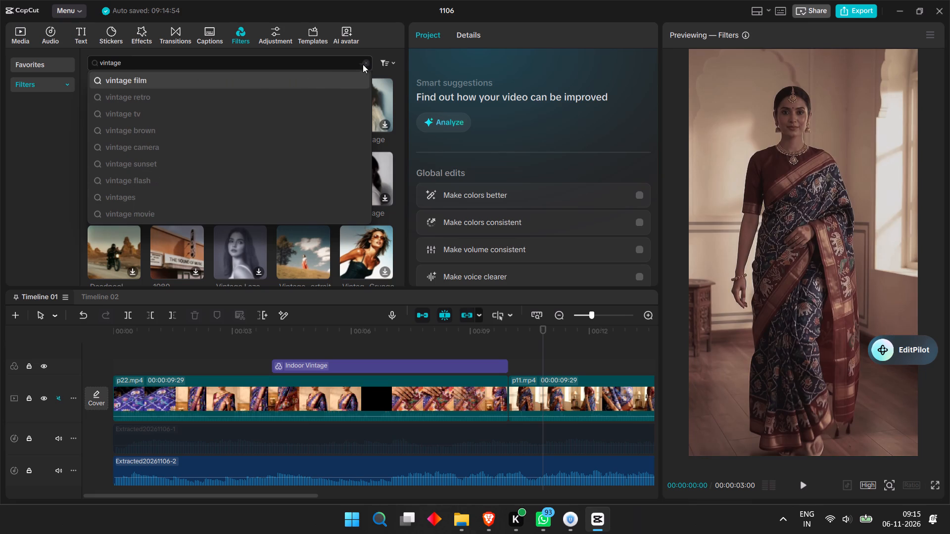
click(364, 64)
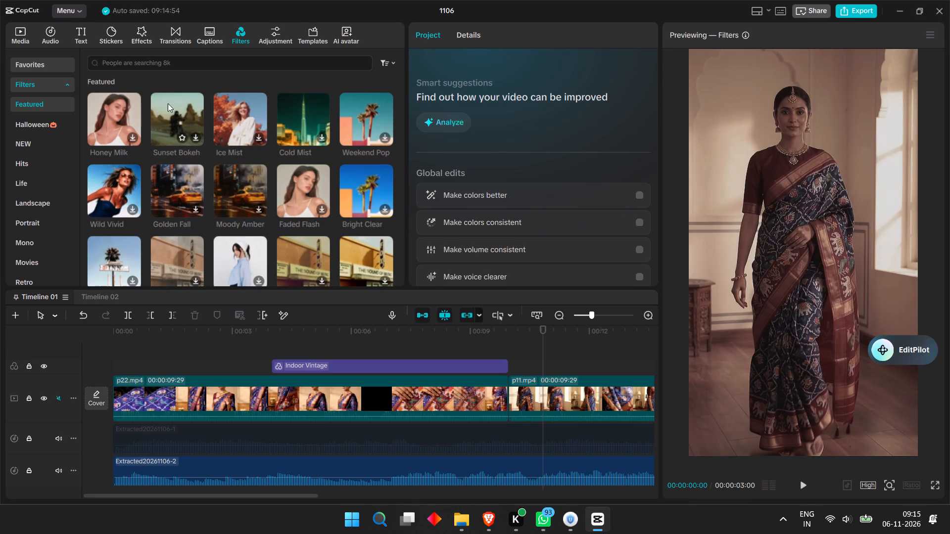
click(112, 114)
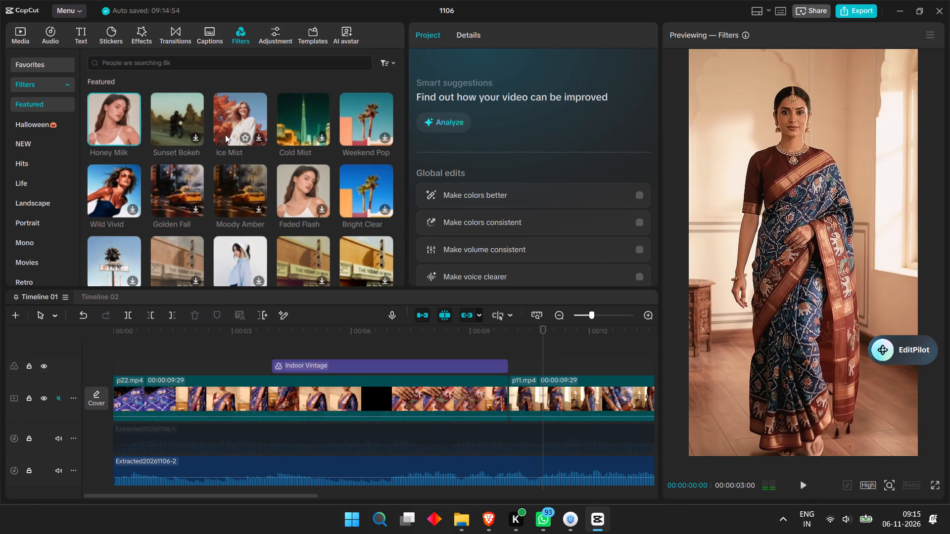
scroll(348, 112, down, 2)
scroll(308, 179, down, 1)
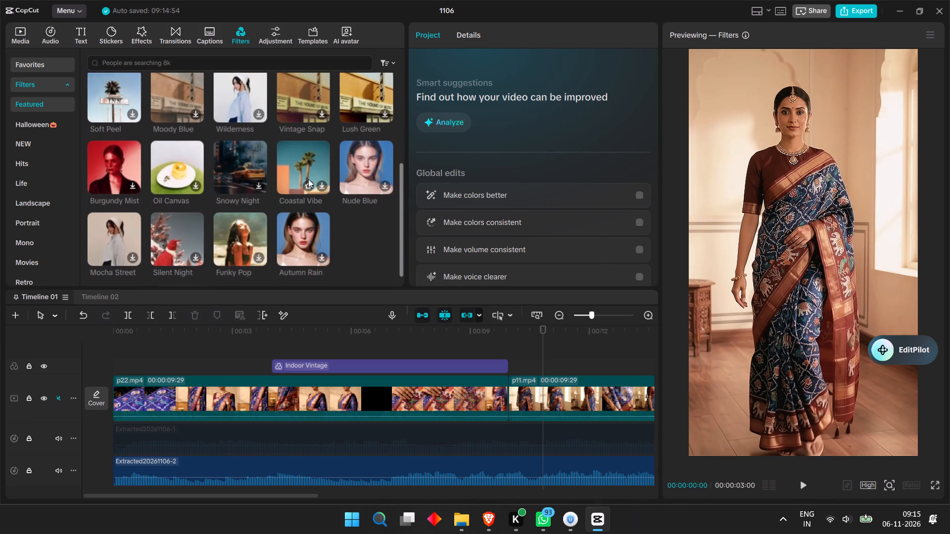
scroll(308, 179, down, 1)
click(310, 155)
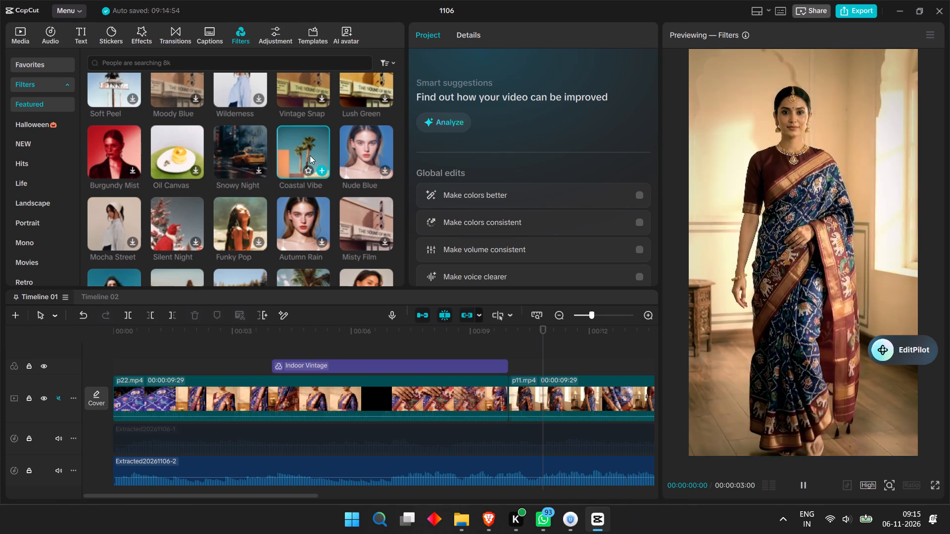
scroll(310, 161, down, 1)
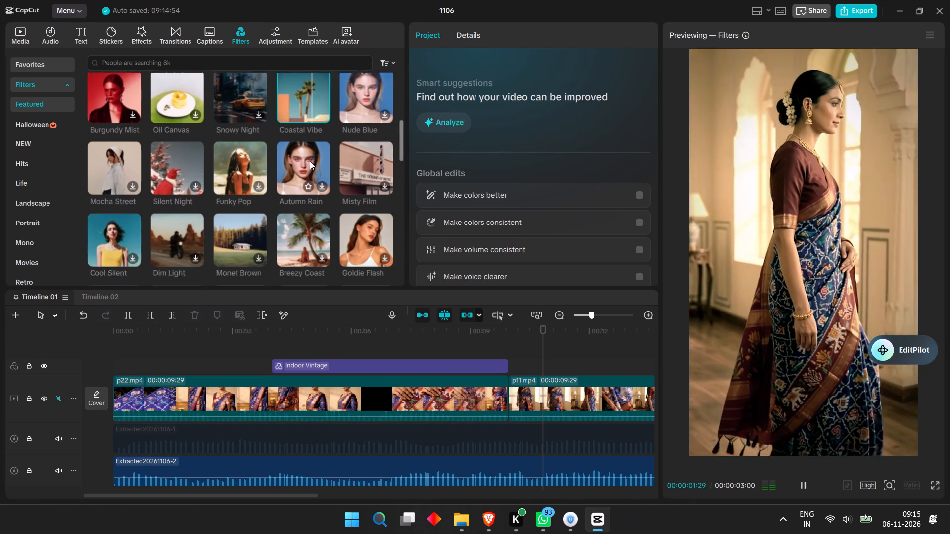
scroll(310, 161, down, 1)
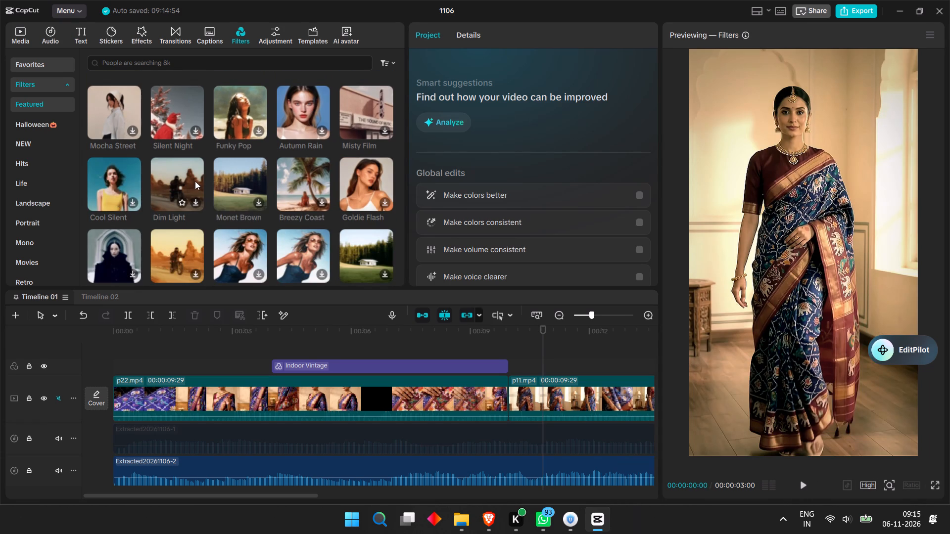
scroll(233, 177, down, 1)
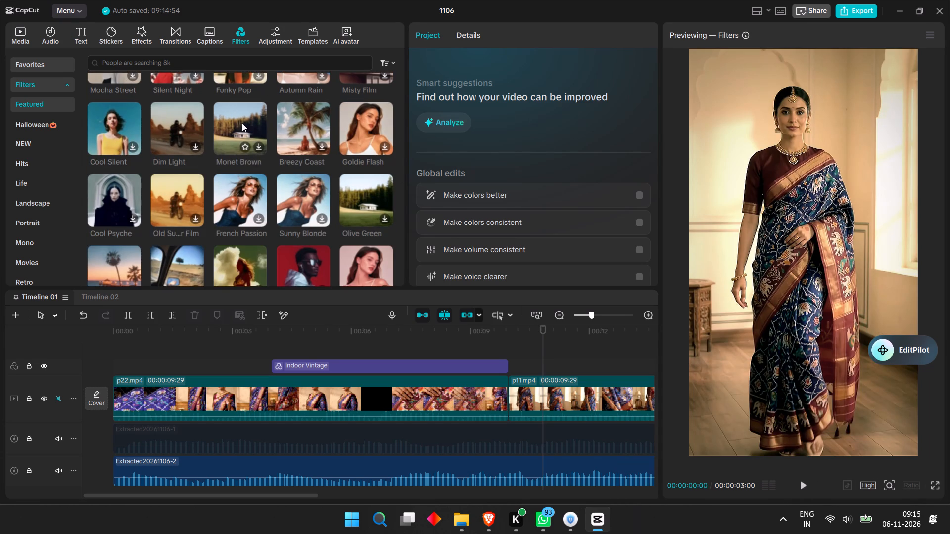
Add the Olive Green filter and place it directly after Indoor Vintage, at the start of the p11.mp4 clip.
click(361, 201)
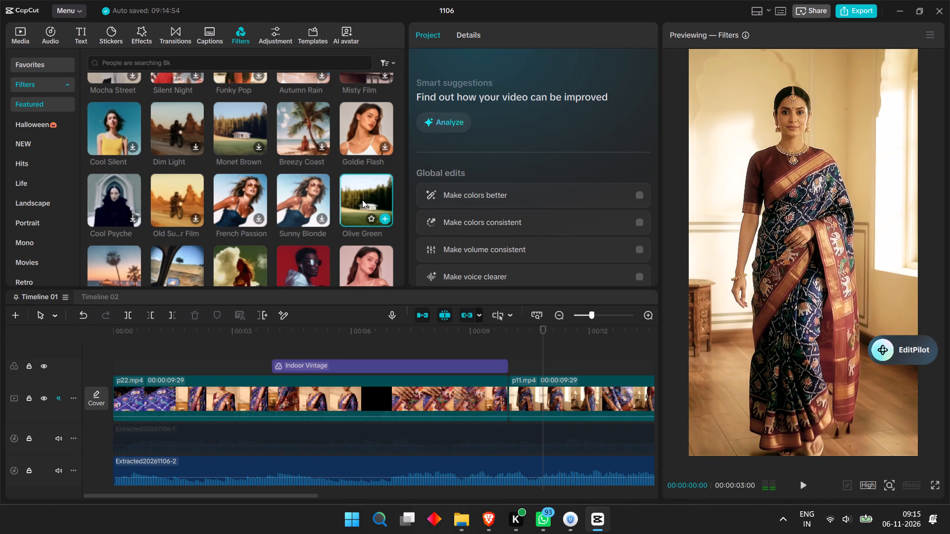
click(384, 219)
drag(581, 363, 559, 362)
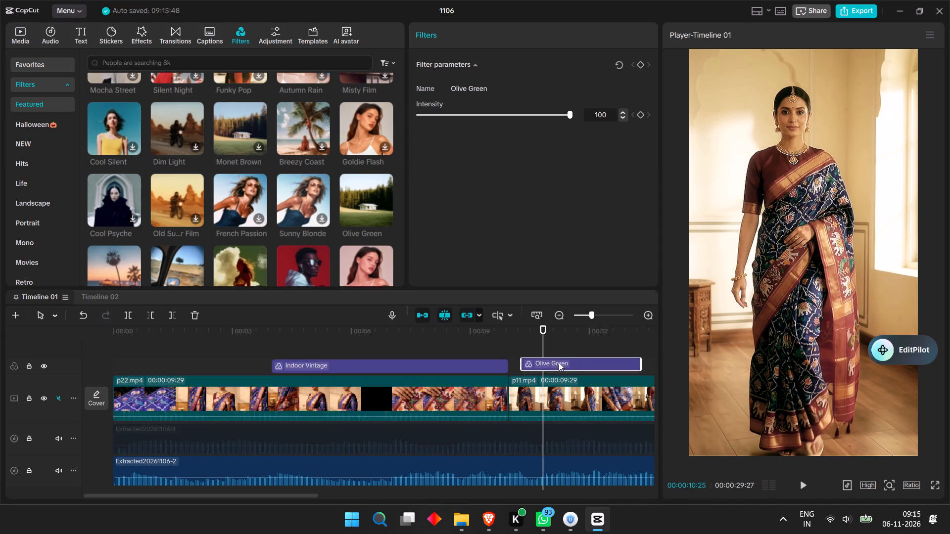
drag(559, 362, 551, 365)
Play from within p22.mp4 through the Olive Green section of p11.mp4 to review the filter change.
drag(542, 336, 427, 349)
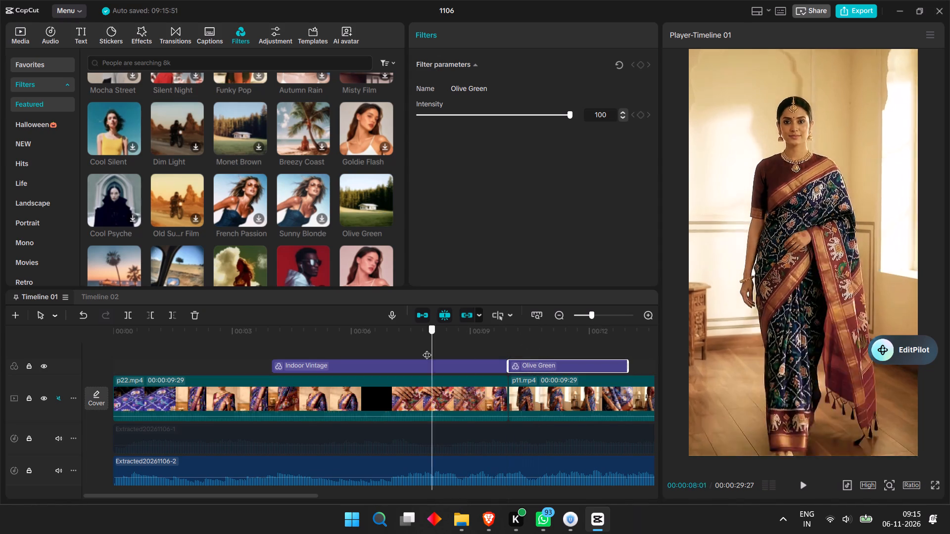
drag(427, 349, 361, 353)
click(806, 489)
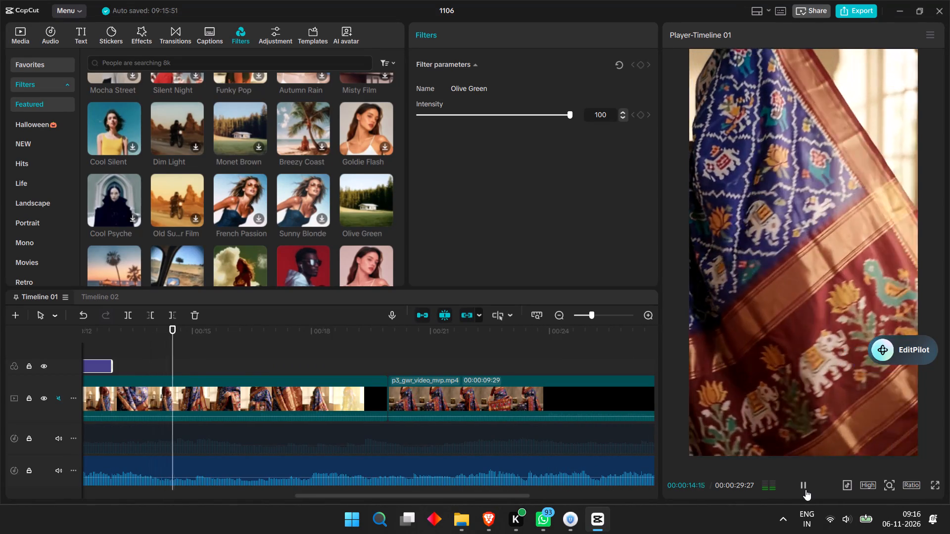
click(806, 489)
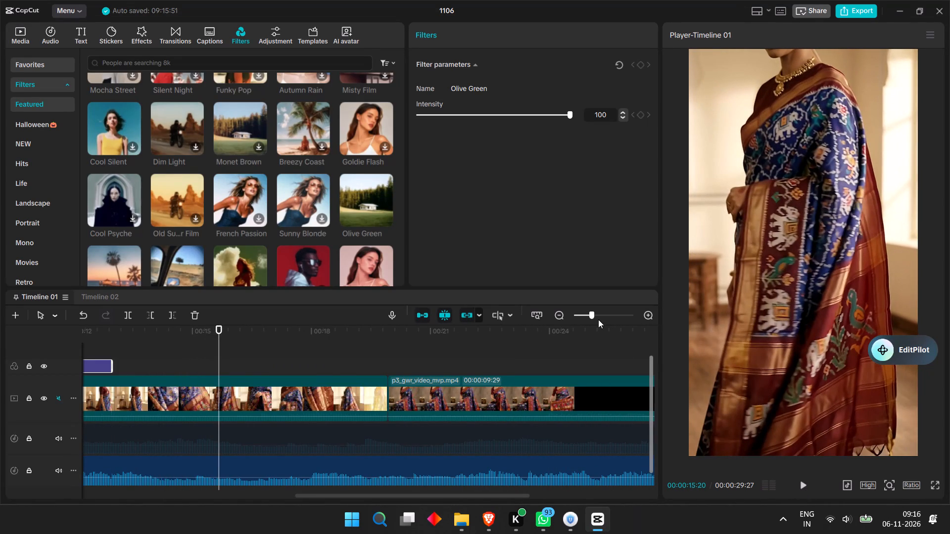
Extend the Olive Green filter to the end of the p3_gwr_video_mvp.mp4 clip.
drag(593, 315, 585, 315)
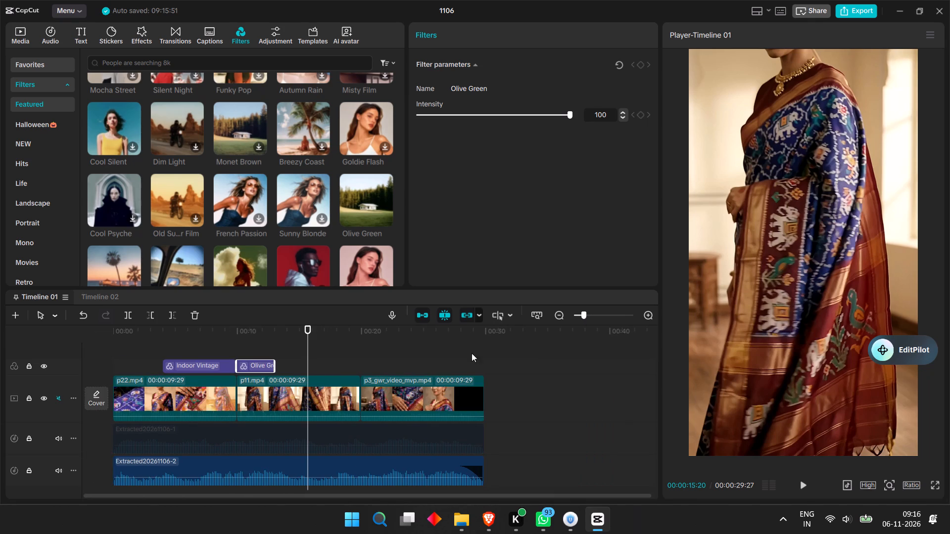
drag(277, 364, 469, 372)
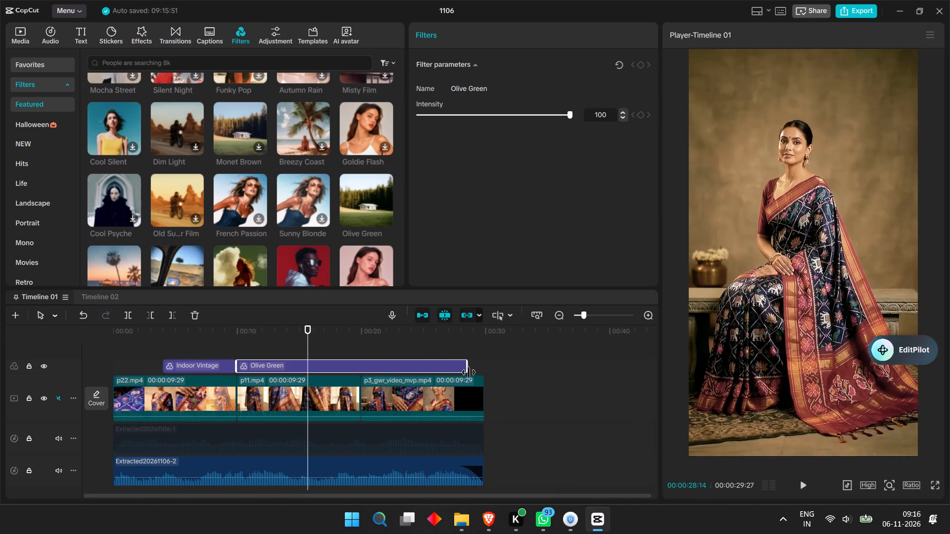
drag(469, 372, 481, 372)
Play from the start of p11.mp4 to the end of Timeline 01 to review the Olive Green grade.
drag(307, 328, 272, 334)
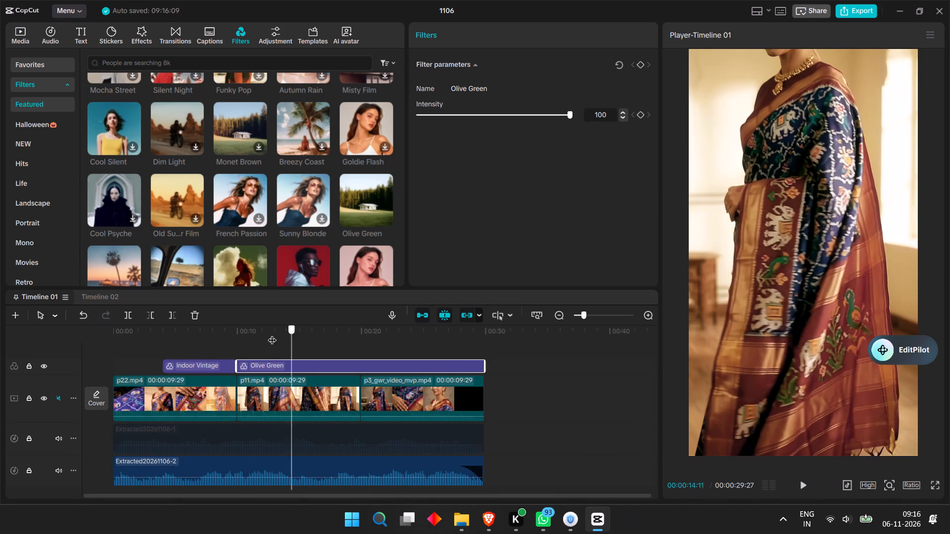
drag(272, 334, 235, 341)
click(802, 481)
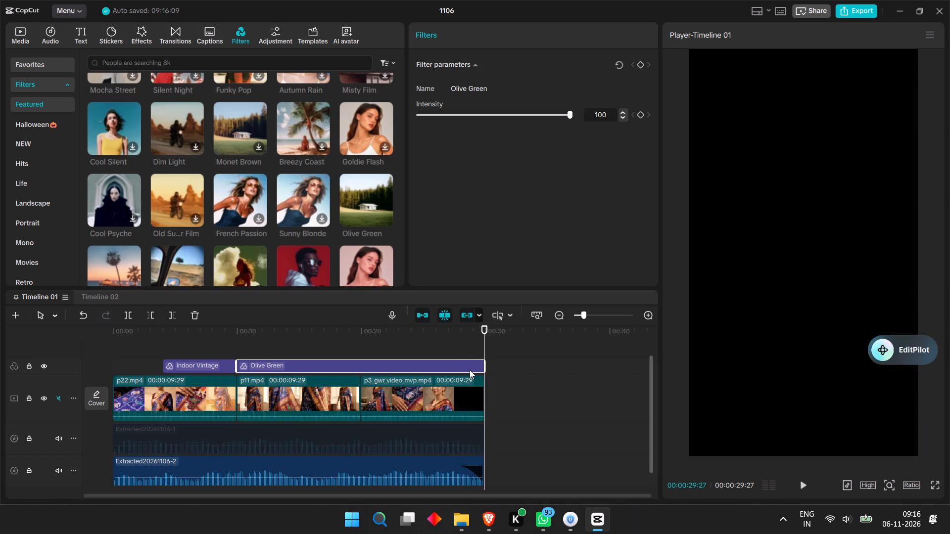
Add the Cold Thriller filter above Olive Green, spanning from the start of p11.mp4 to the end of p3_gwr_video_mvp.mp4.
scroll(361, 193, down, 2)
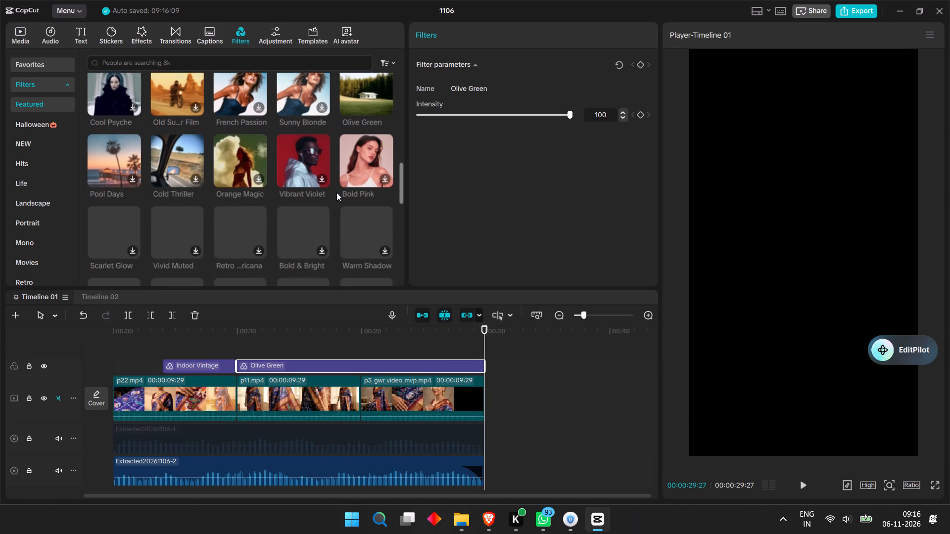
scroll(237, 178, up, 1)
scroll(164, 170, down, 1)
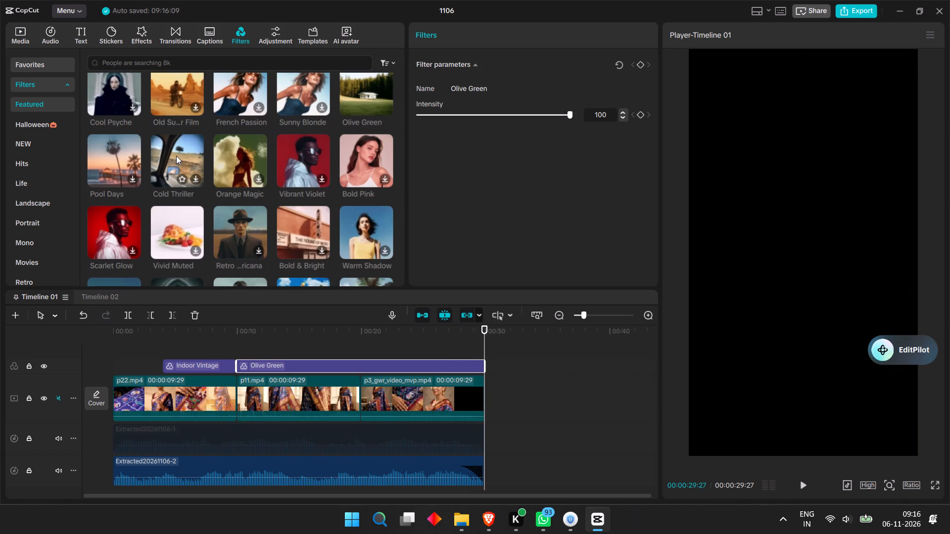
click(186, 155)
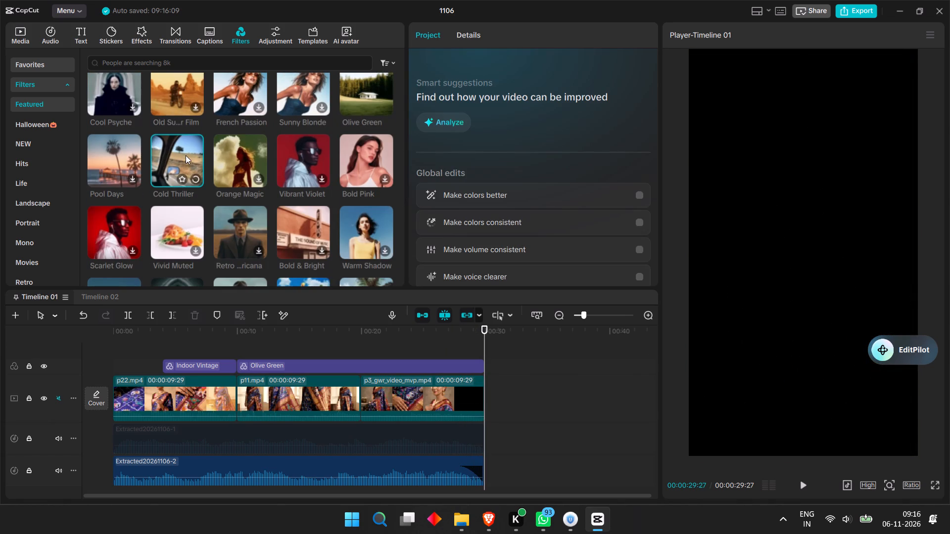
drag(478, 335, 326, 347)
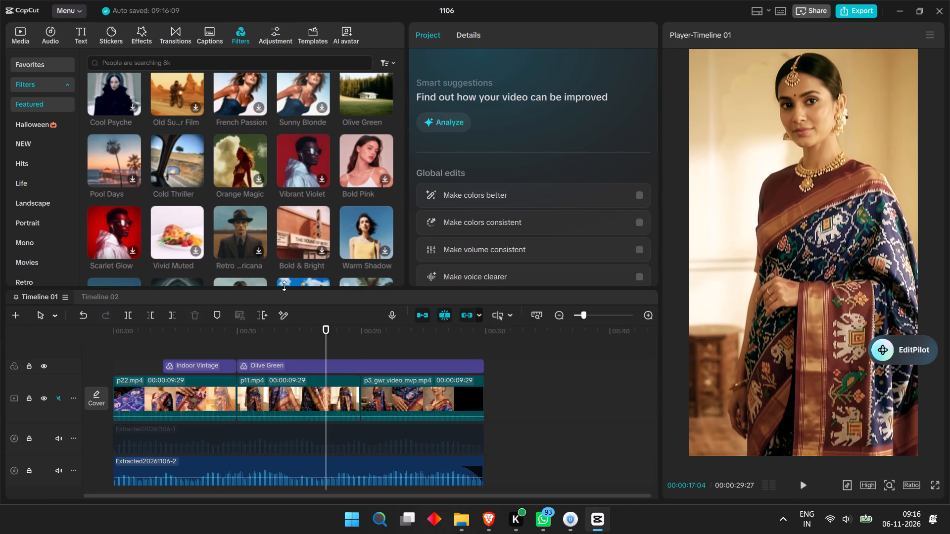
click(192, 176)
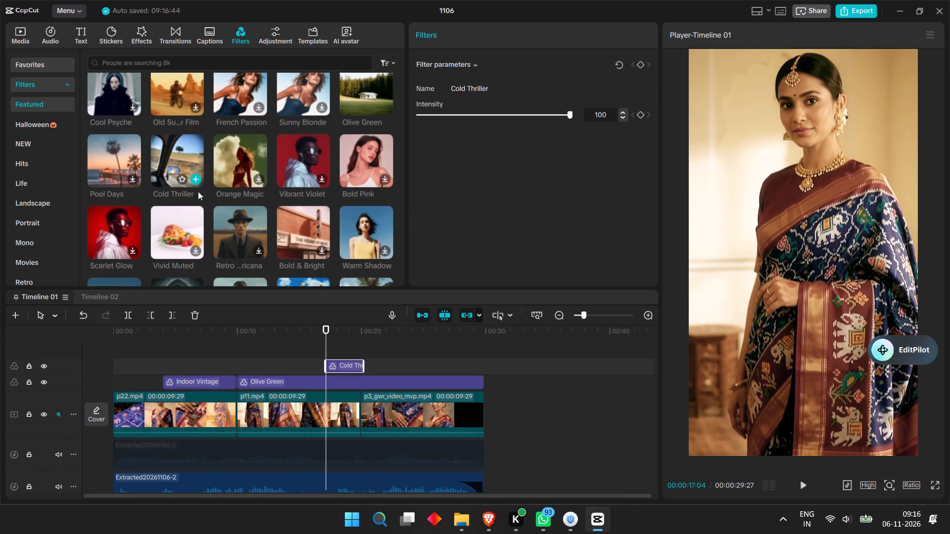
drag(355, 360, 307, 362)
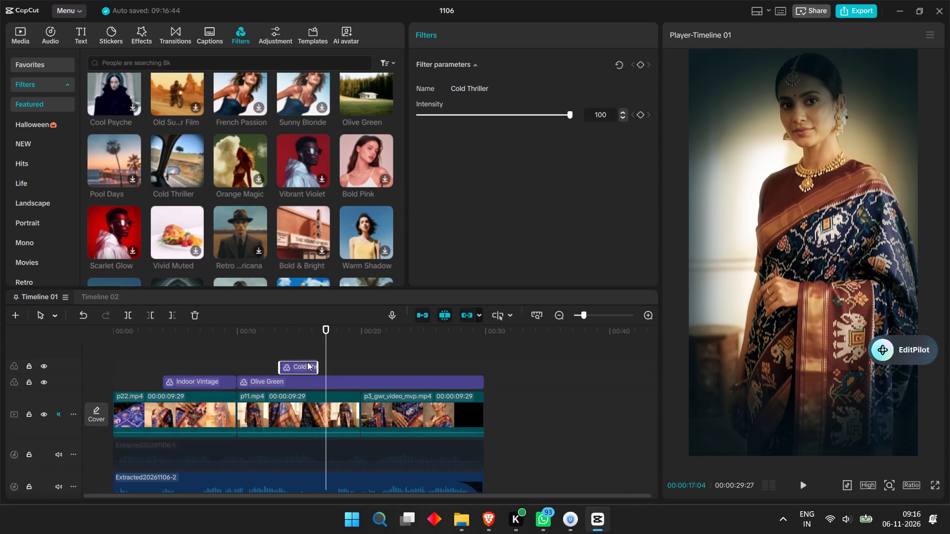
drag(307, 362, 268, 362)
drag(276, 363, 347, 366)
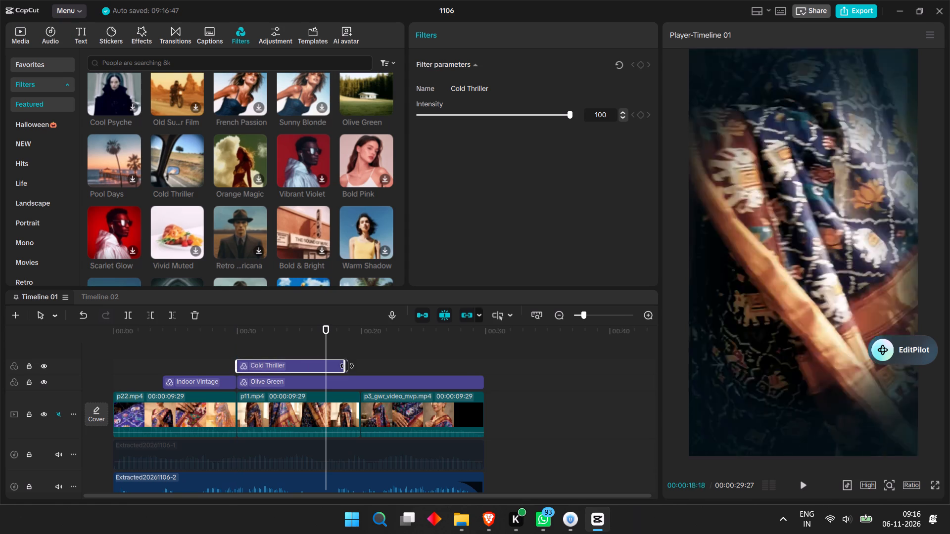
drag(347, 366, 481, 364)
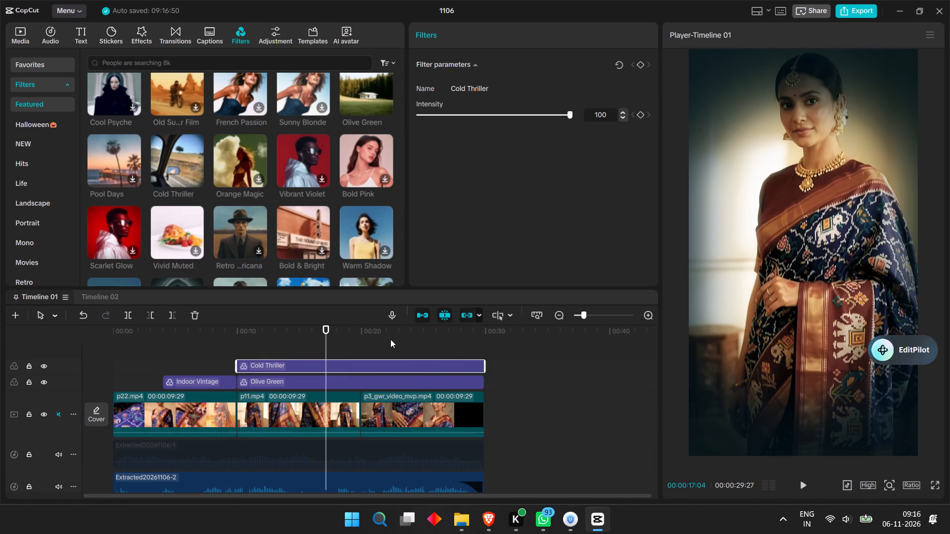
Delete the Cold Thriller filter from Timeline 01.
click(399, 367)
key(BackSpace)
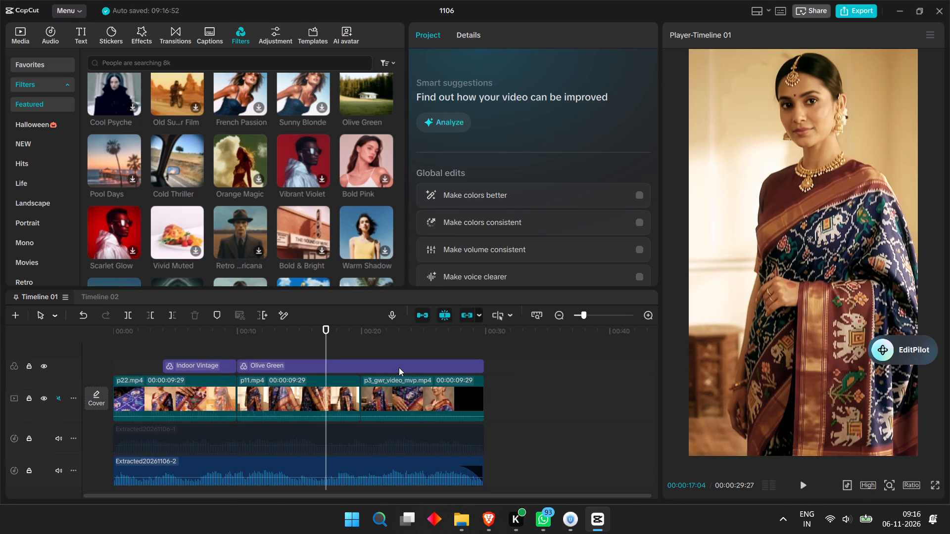
Scrub through the Indoor Vintage and Olive Green sections of Timeline 01 to compare the grading across the clips.
click(329, 365)
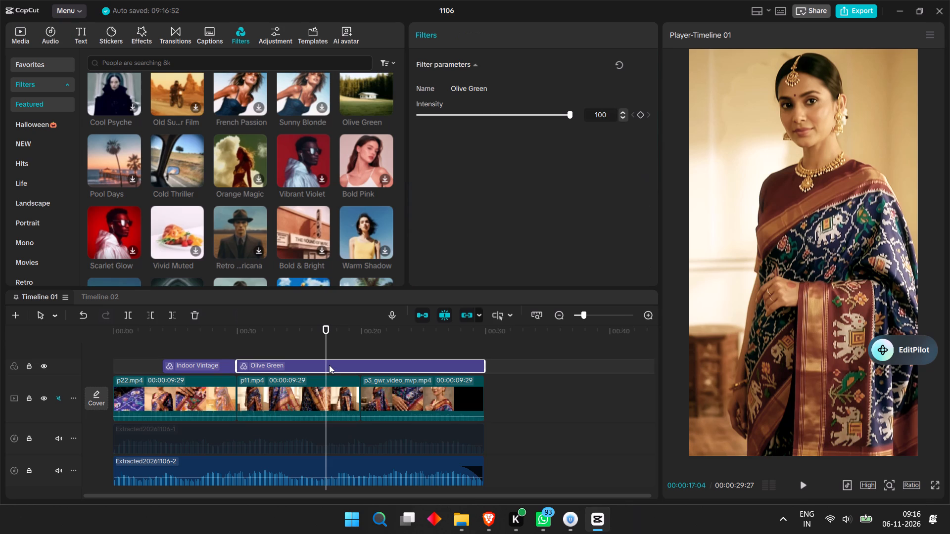
drag(319, 333, 194, 355)
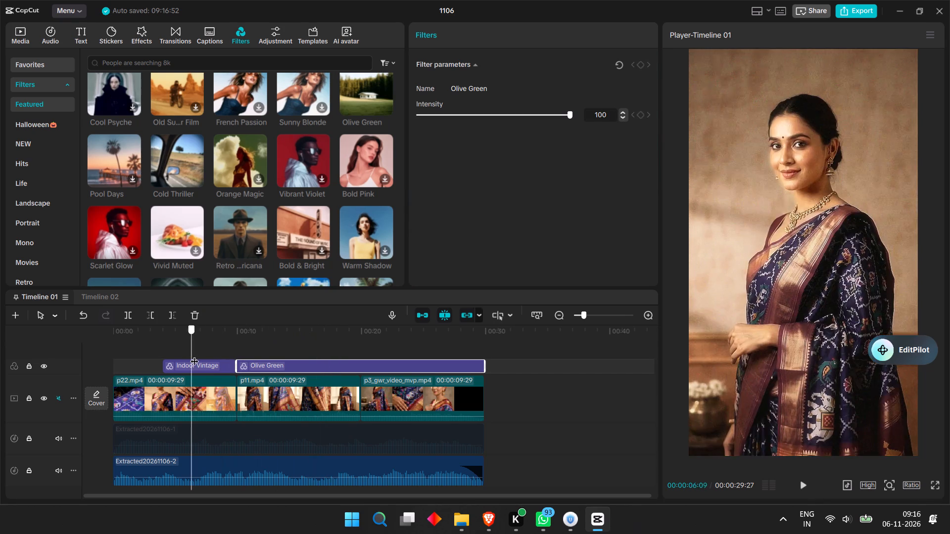
drag(194, 355, 293, 356)
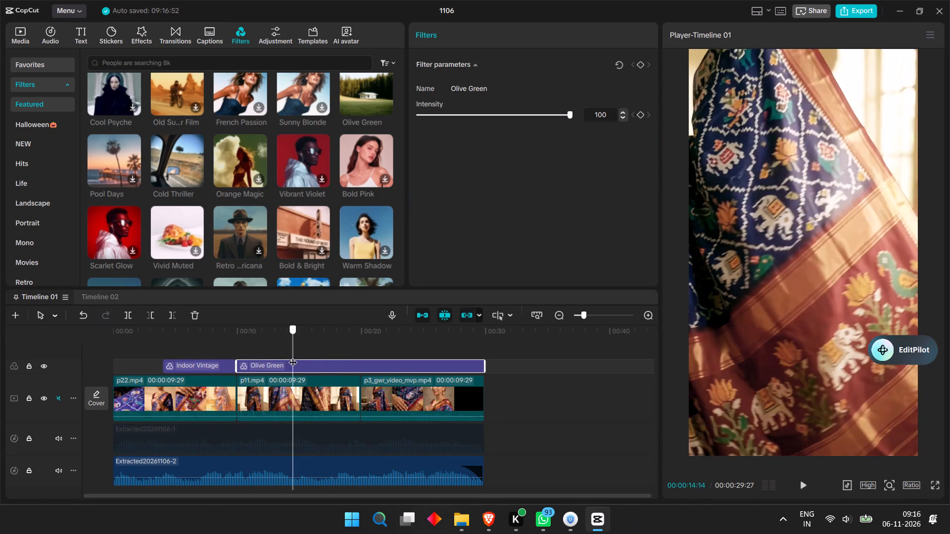
drag(293, 356, 302, 356)
drag(305, 336, 313, 336)
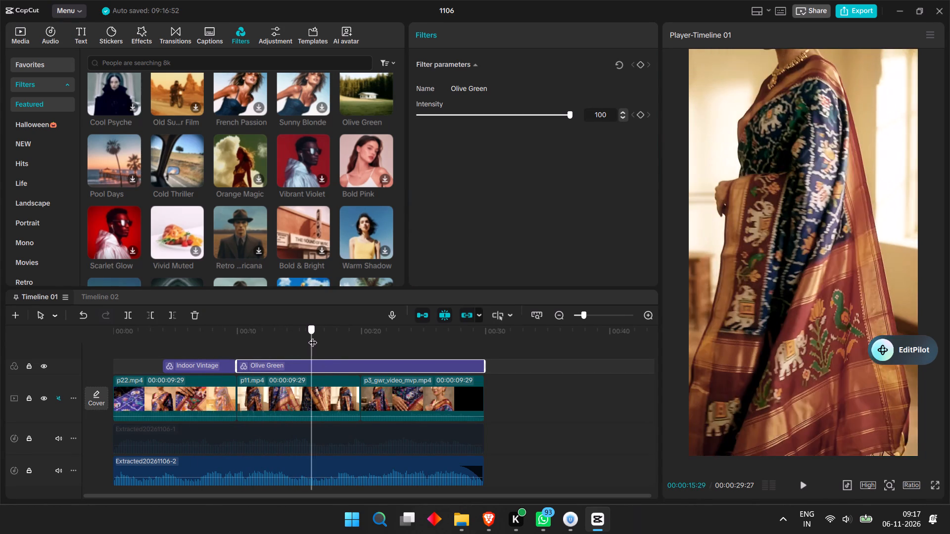
drag(313, 336, 446, 335)
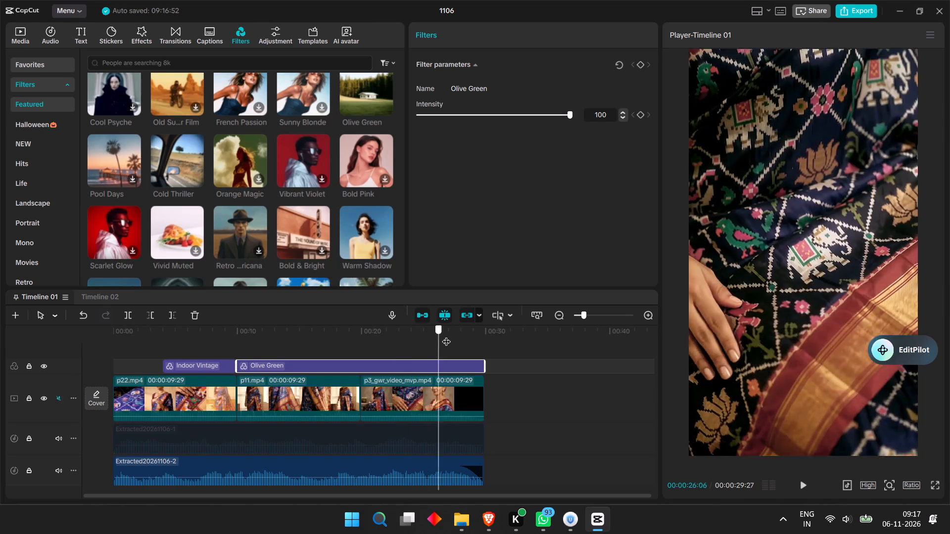
drag(446, 335, 451, 344)
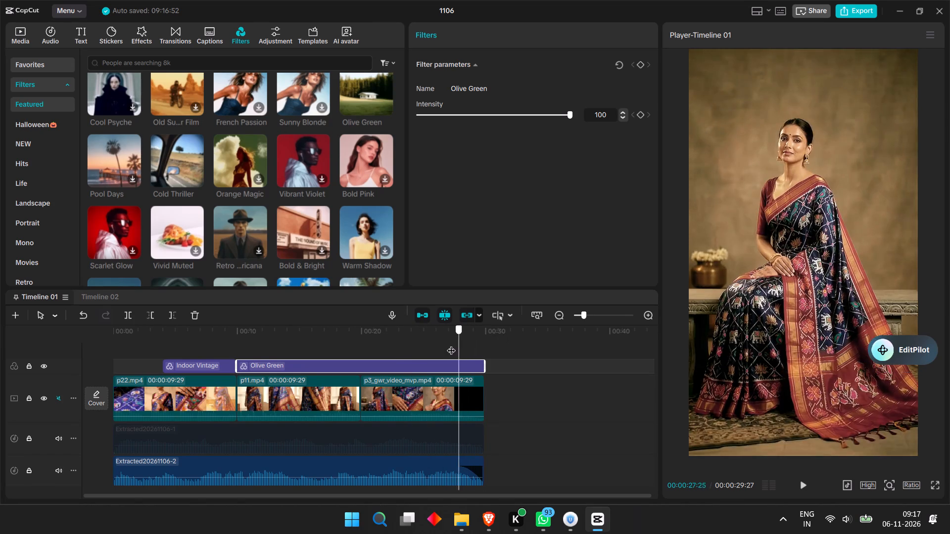
drag(451, 344, 475, 336)
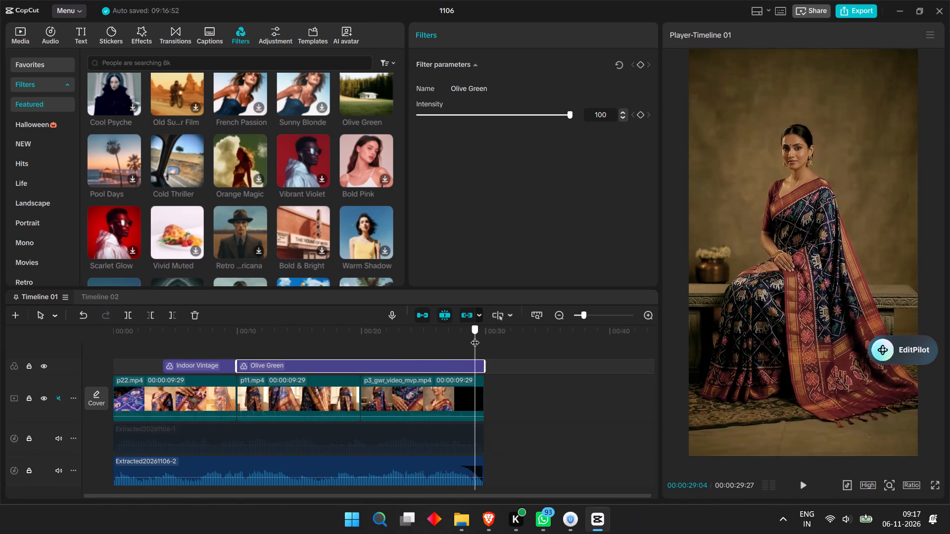
drag(475, 336, 393, 352)
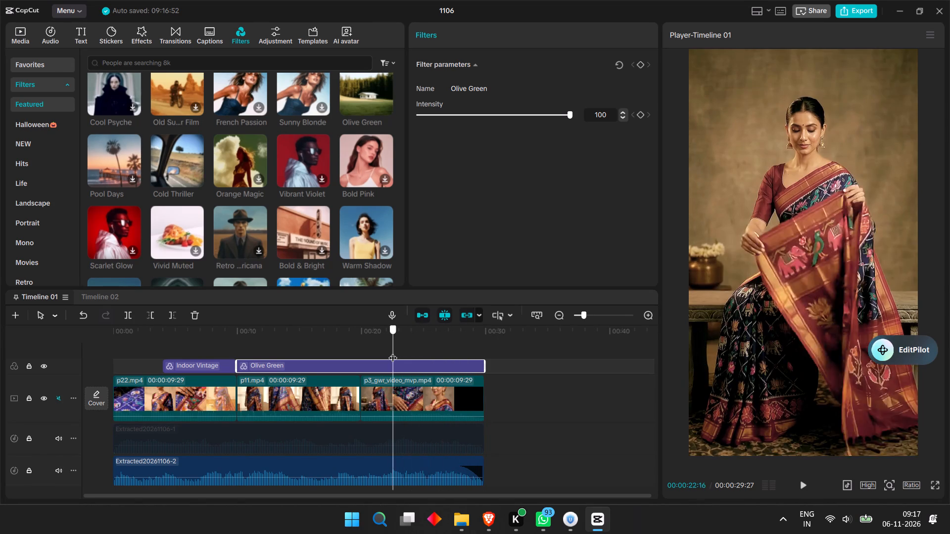
drag(393, 352, 391, 353)
Play p3_gwr_video_mvp.mp4 to its end, and the p22.mp4 clip from the timeline's beginning, to review the filtered footage.
key(space)
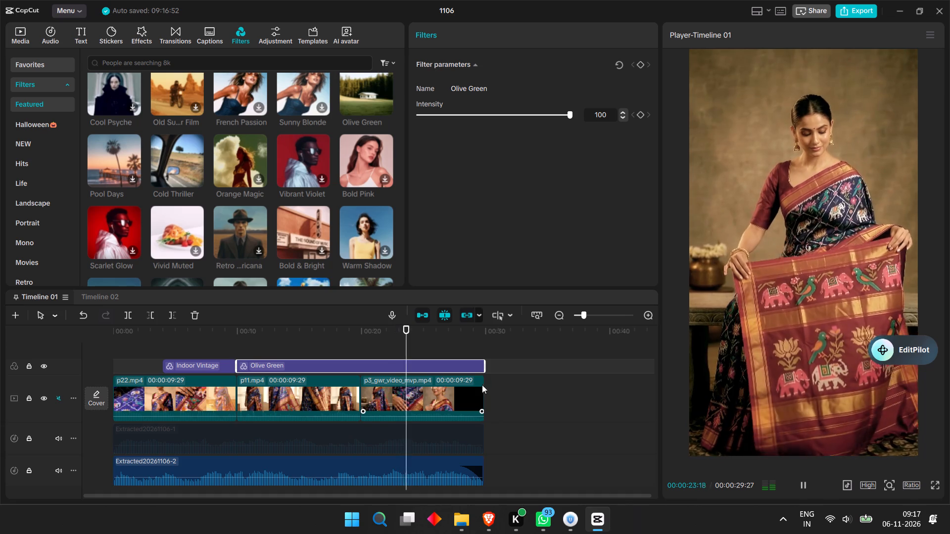
key(space)
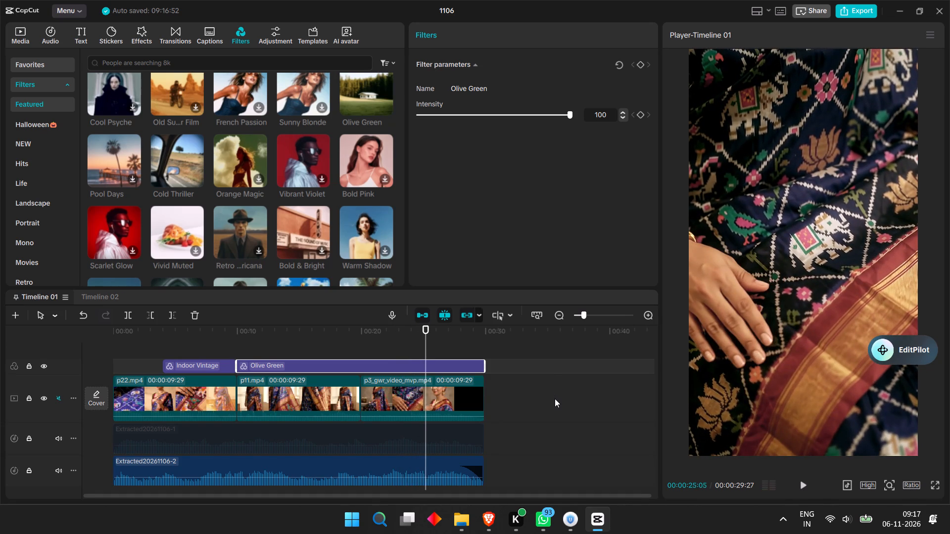
key(space)
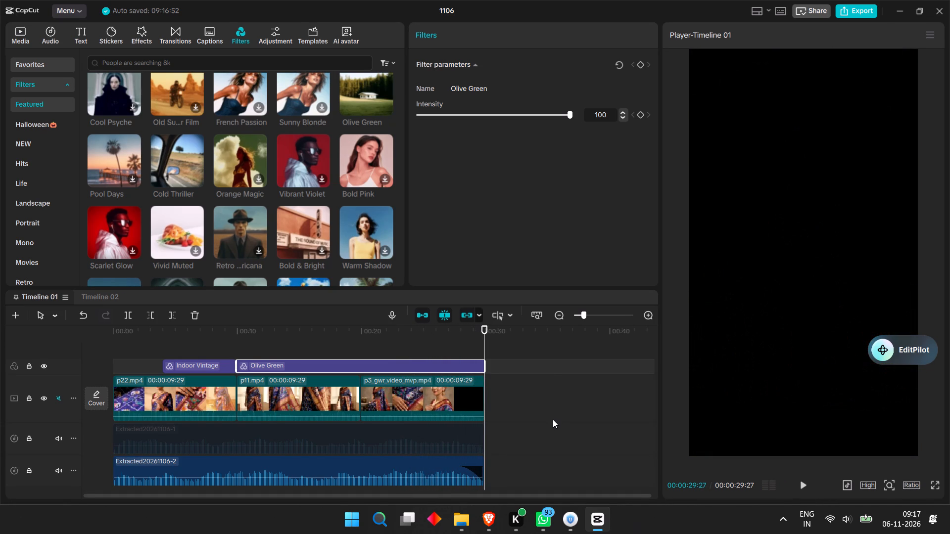
key(space)
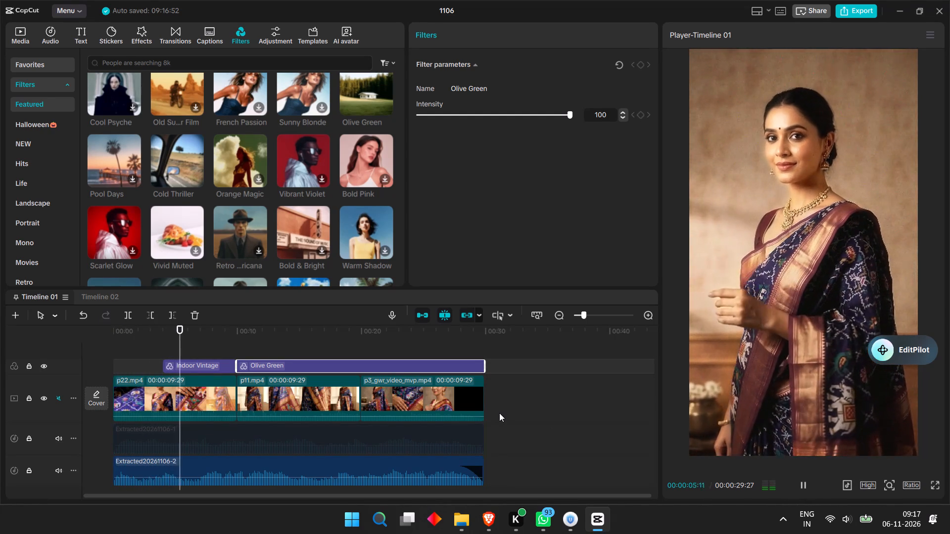
key(space)
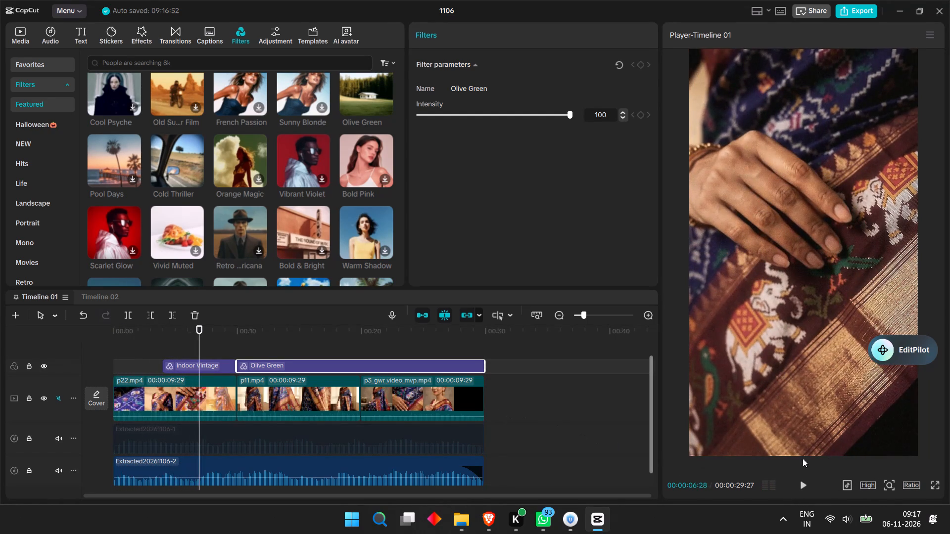
Review the switch from Indoor Vintage to Olive Green between p22.mp4 and p11.mp4 in a full-screen preview.
click(936, 480)
click(936, 483)
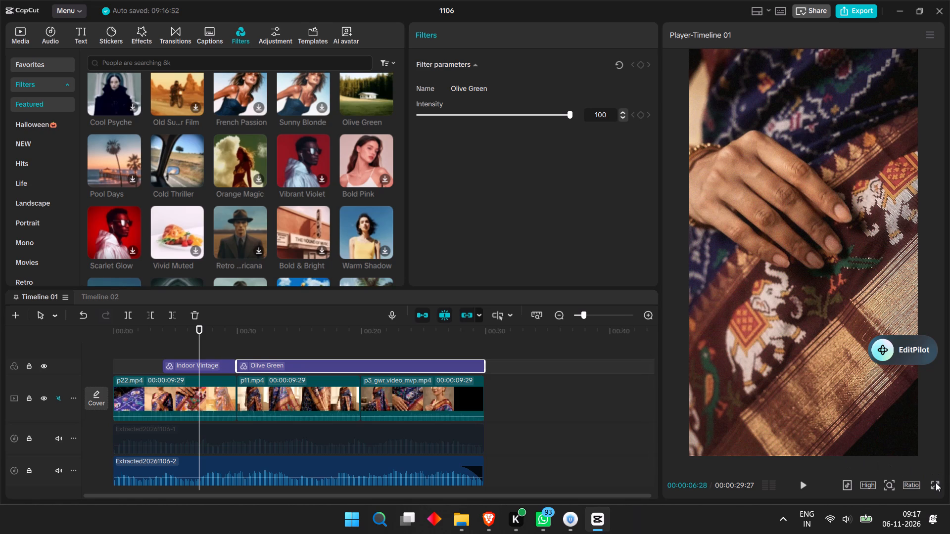
key(space)
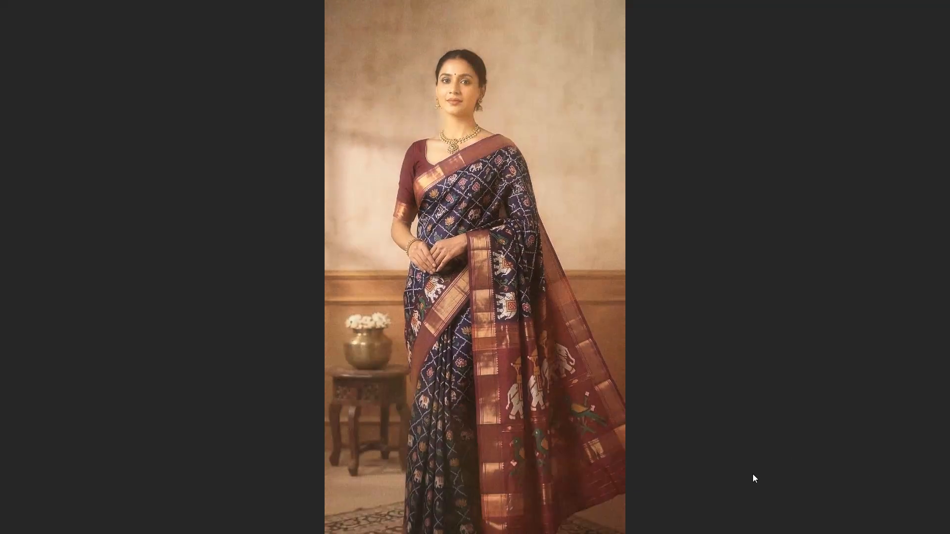
key(space)
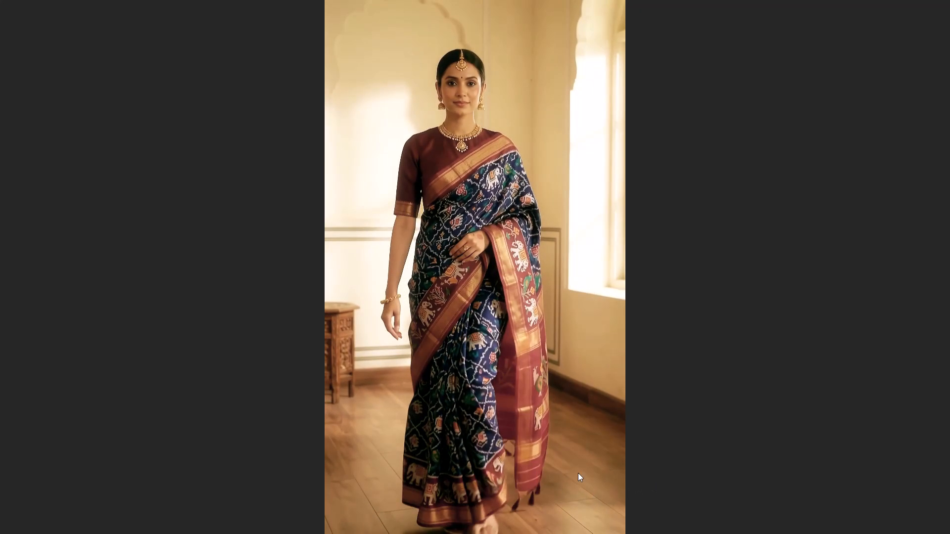
click(606, 515)
click(641, 475)
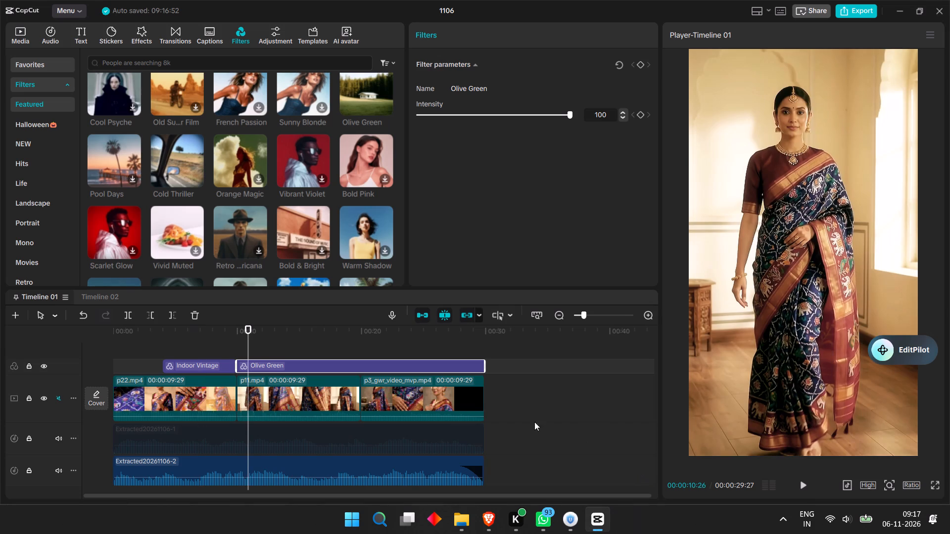
Delete both the Olive Green and Indoor Vintage filters from Timeline 01.
key(BackSpace)
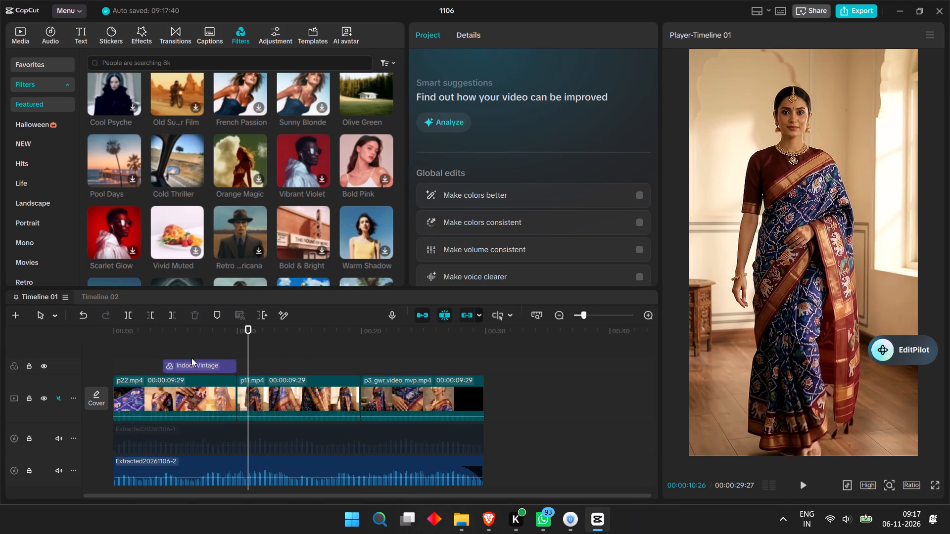
click(176, 360)
key(BackSpace)
Play Timeline 01 from the beginning through most of p22.mp4 to review the footage without filters.
drag(250, 329, 120, 348)
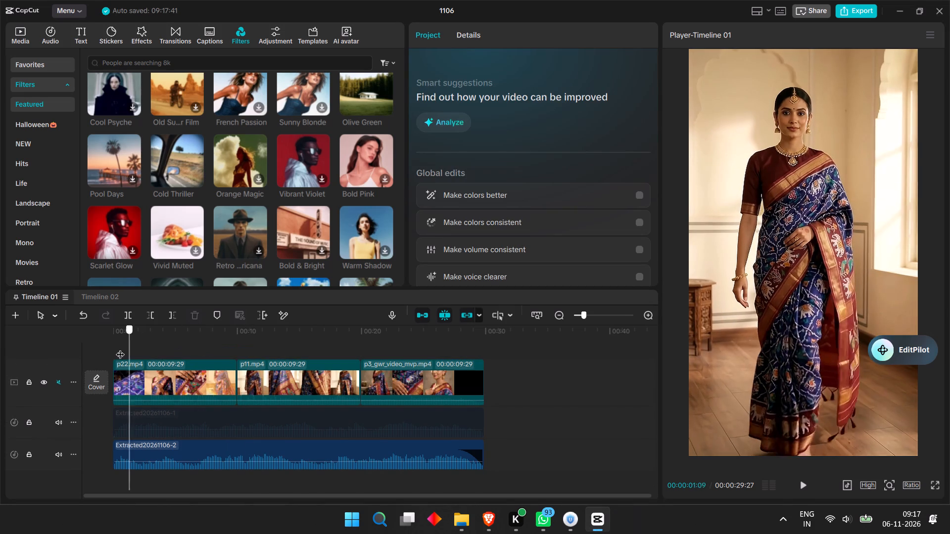
drag(120, 348, 101, 352)
key(space)
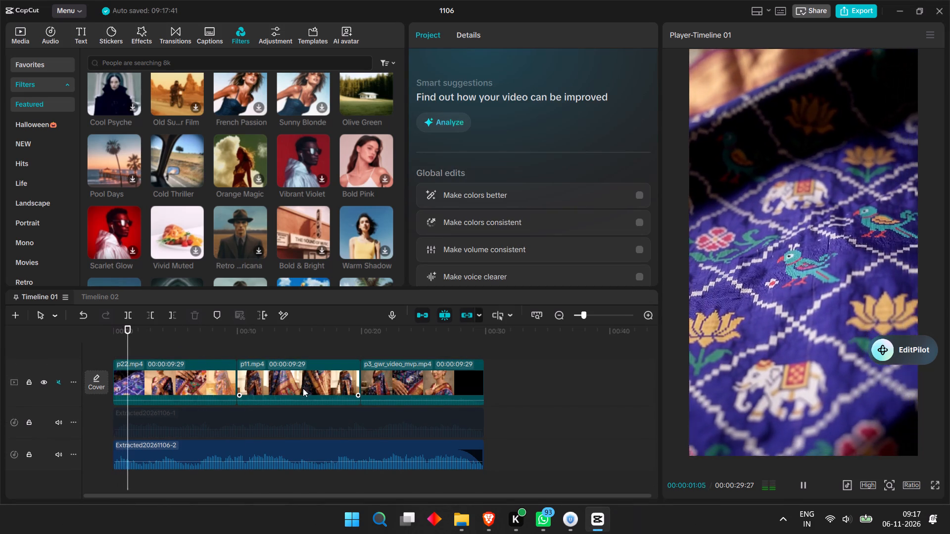
key(space)
key(space)
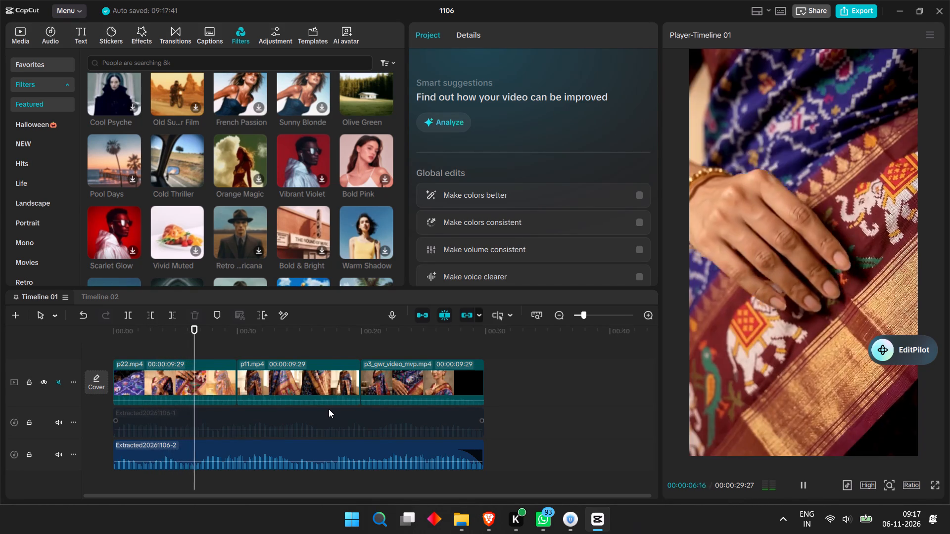
key(space)
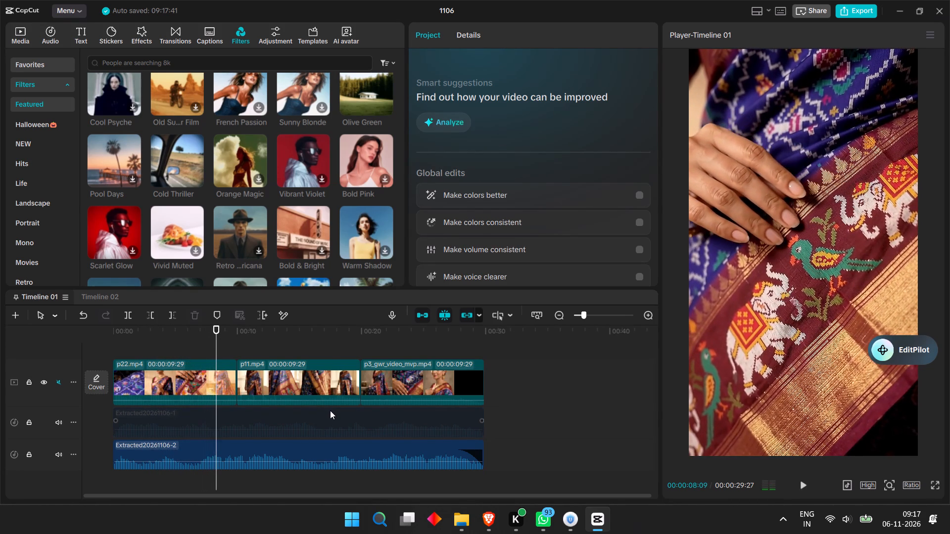
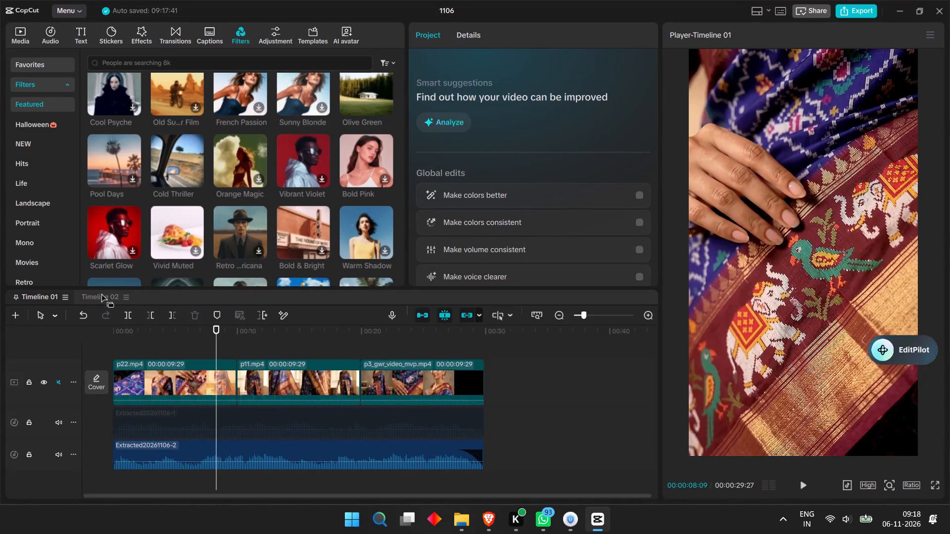
Switch to the browser and save the watermark-free video as t4_gwr_video_mvp in Downloads.
click(100, 292)
click(483, 520)
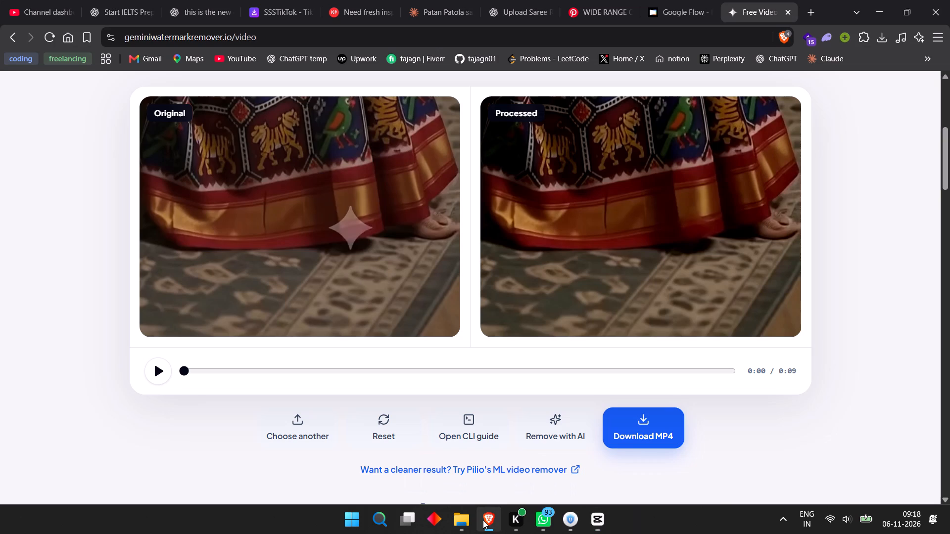
click(649, 422)
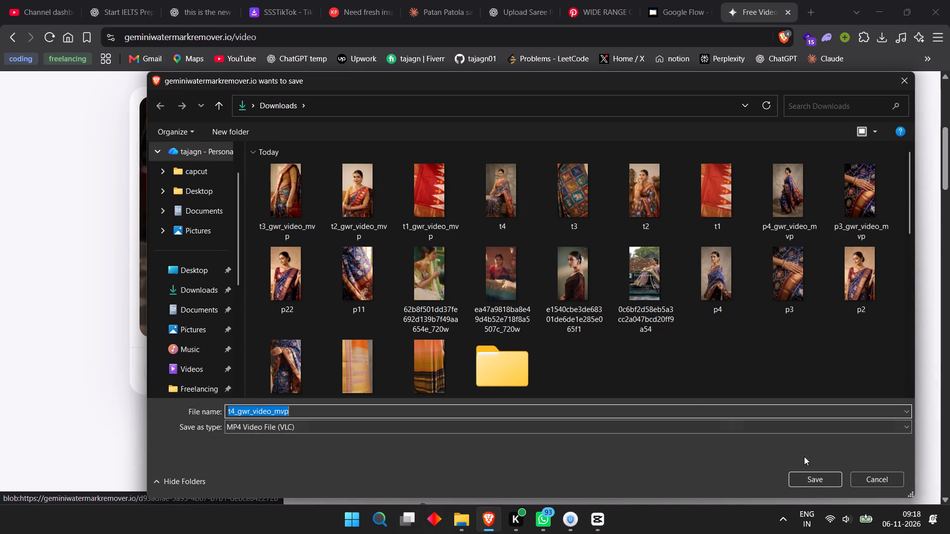
click(819, 479)
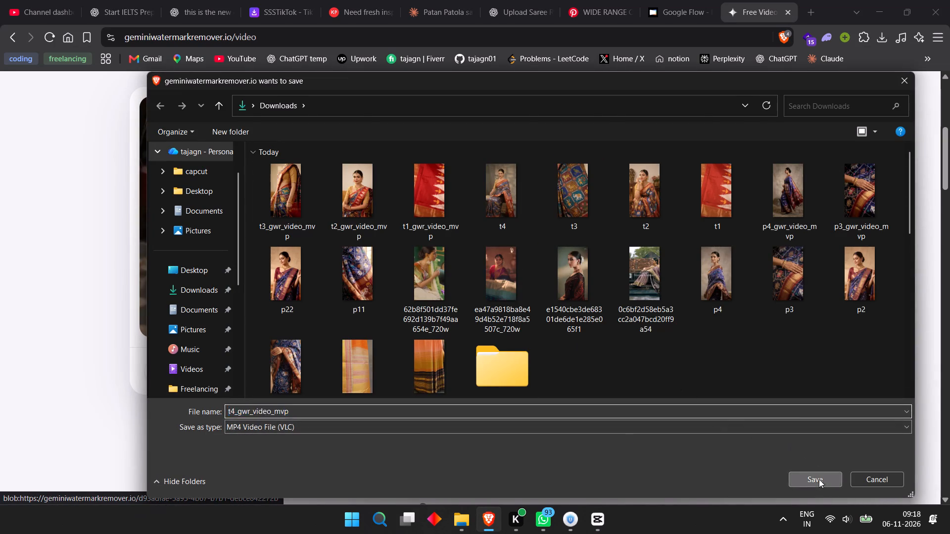
Return to CapCut and import the t1, t2, t3 and t4 _gwr_video_mvp videos from Downloads into the project media.
click(603, 516)
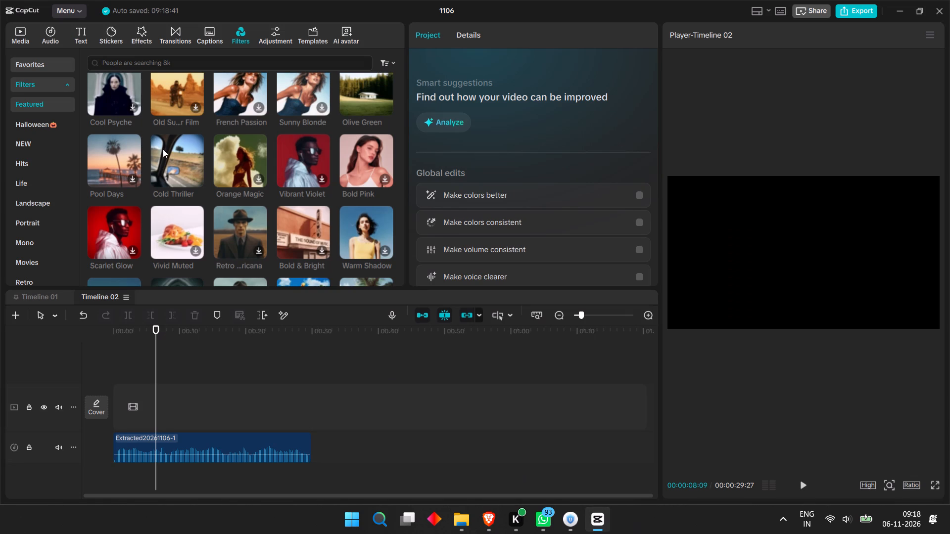
scroll(152, 118, up, 6)
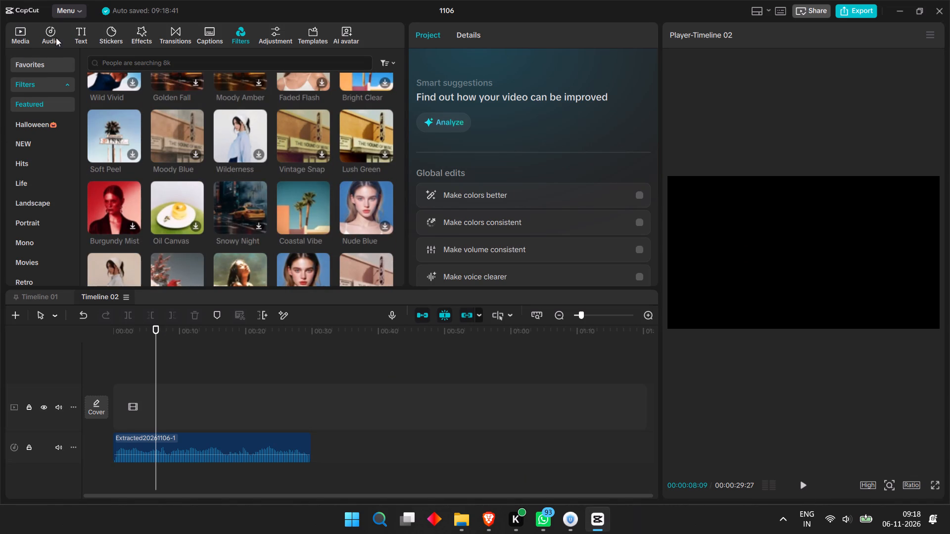
click(24, 37)
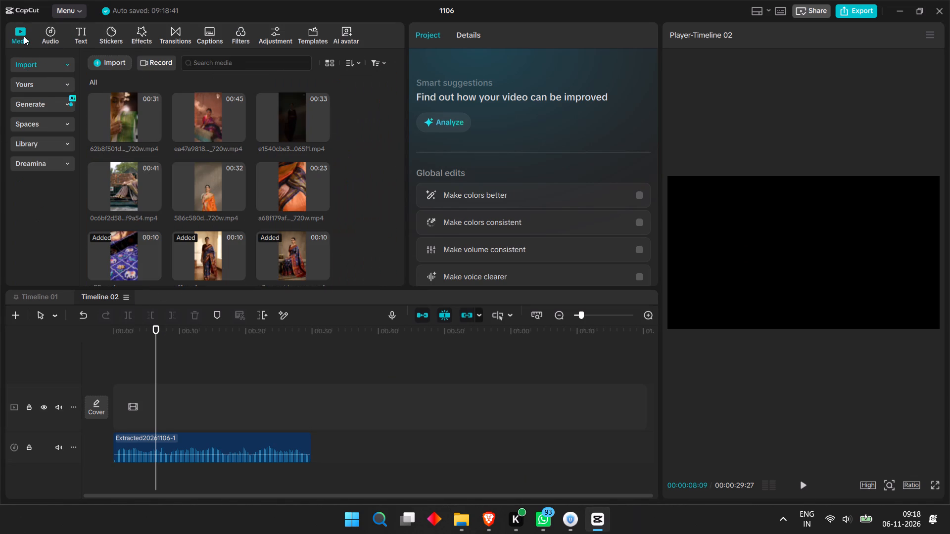
click(102, 61)
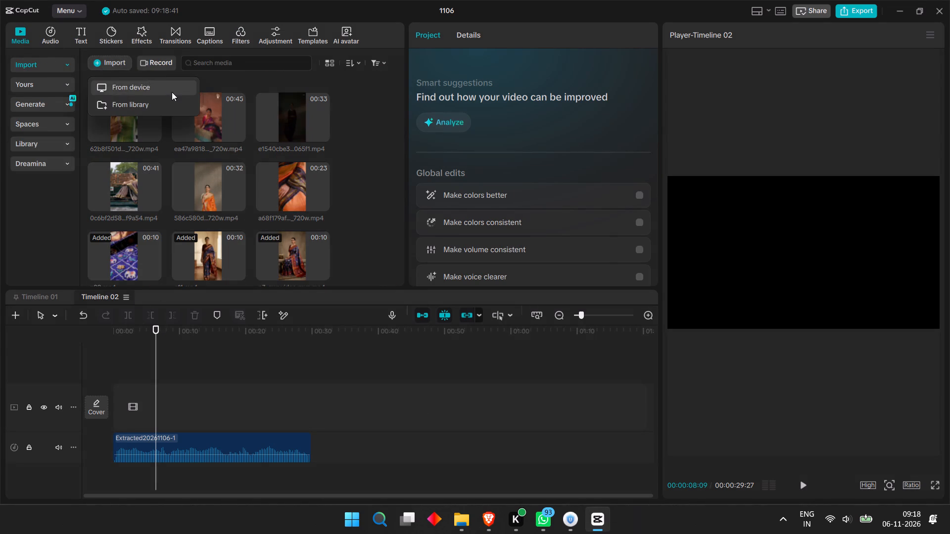
click(160, 87)
click(161, 127)
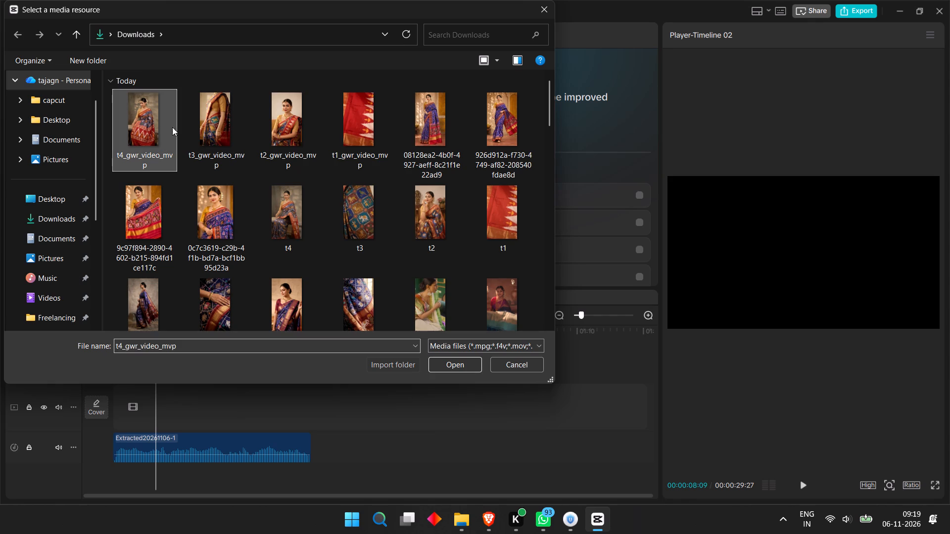
shift+click(356, 131)
click(433, 367)
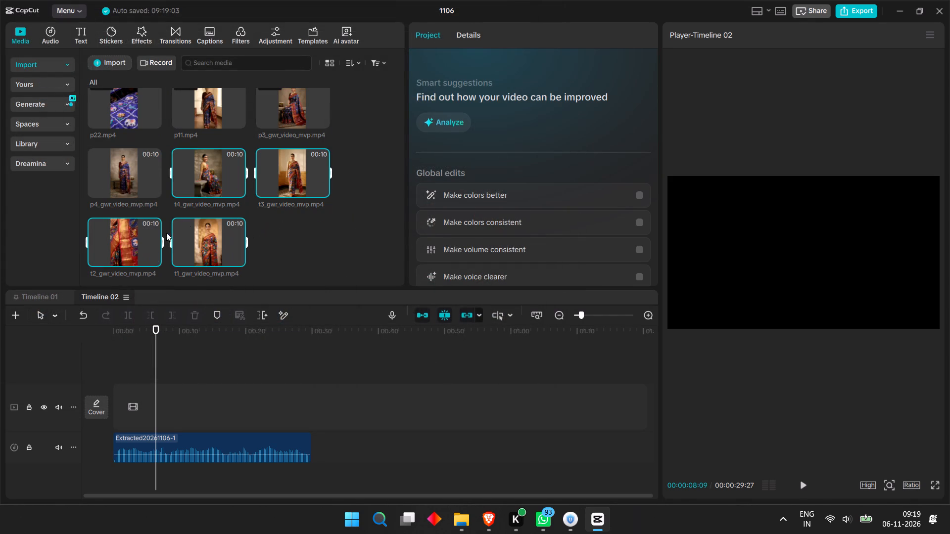
click(308, 246)
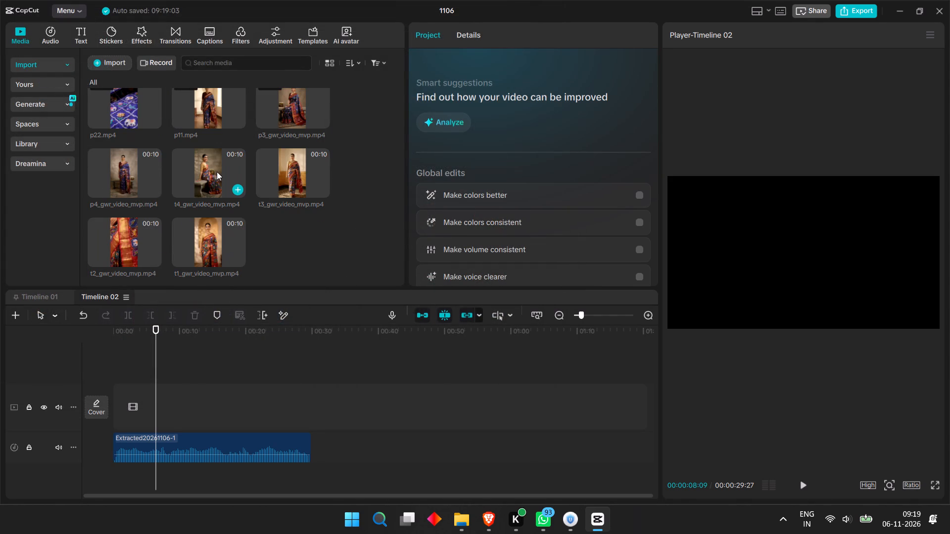
Preview the imported t1–t4 clips and p4_gwr_video_mvp.mp4 in the project media to compare their shots.
scroll(232, 173, down, 2)
scroll(268, 203, up, 9)
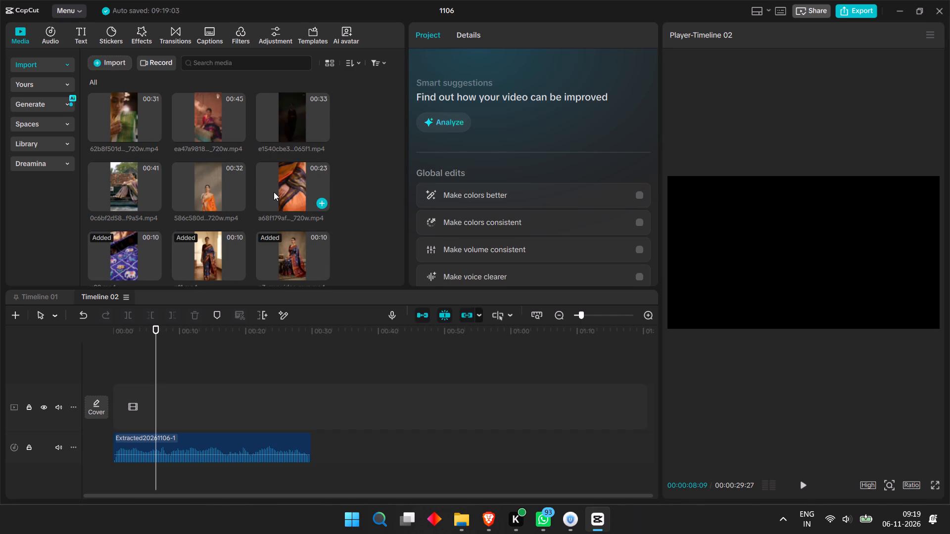
scroll(274, 192, down, 7)
click(211, 243)
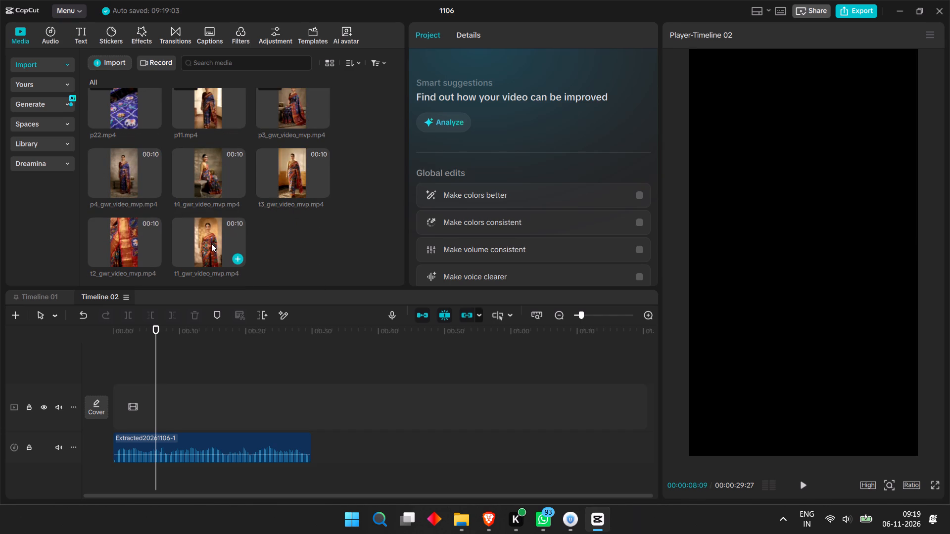
click(115, 228)
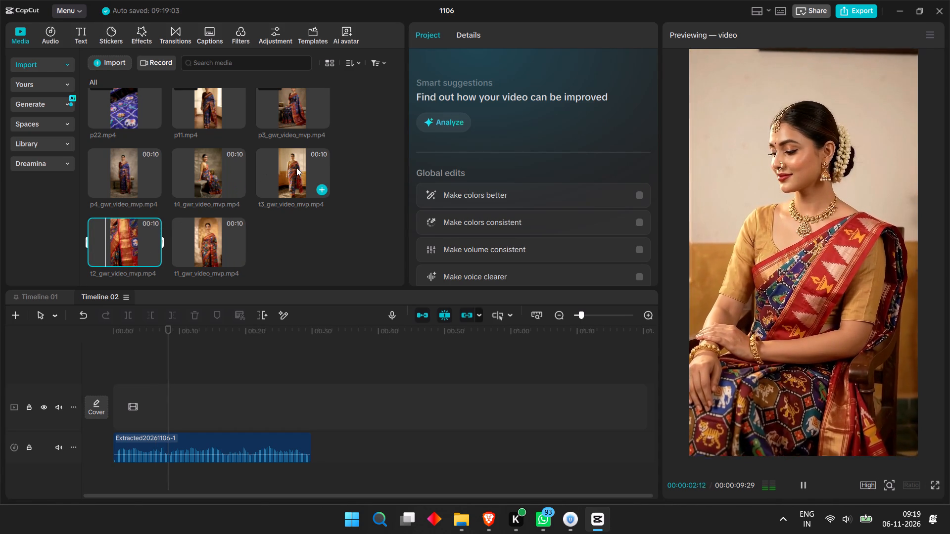
click(296, 168)
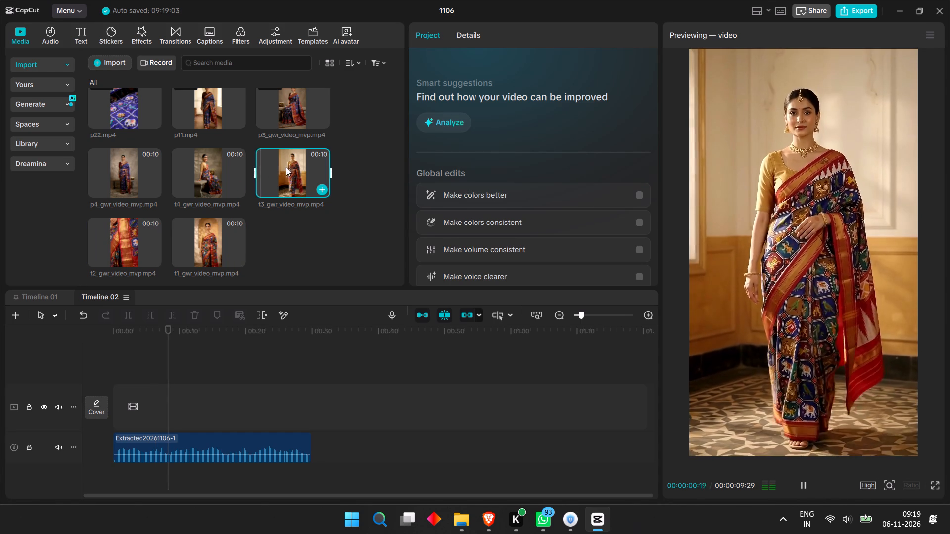
click(216, 174)
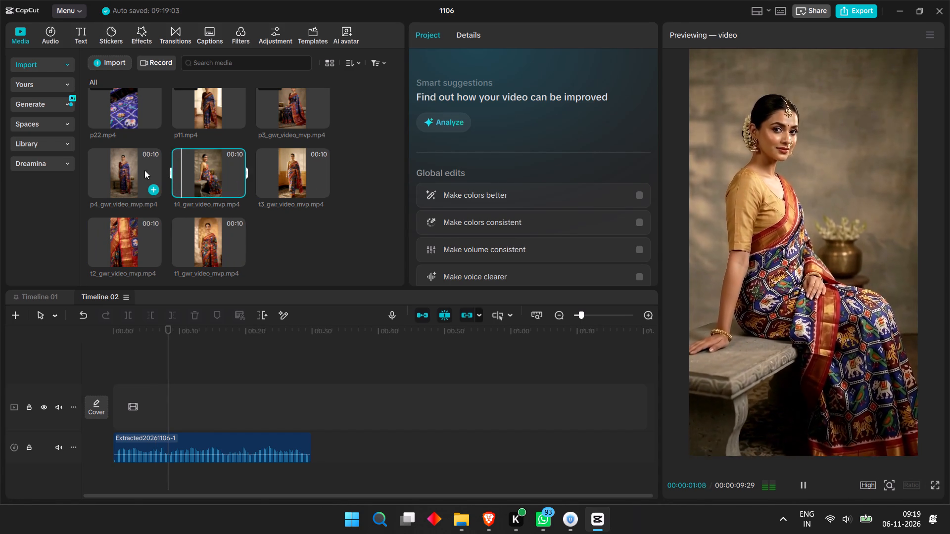
click(123, 172)
click(206, 165)
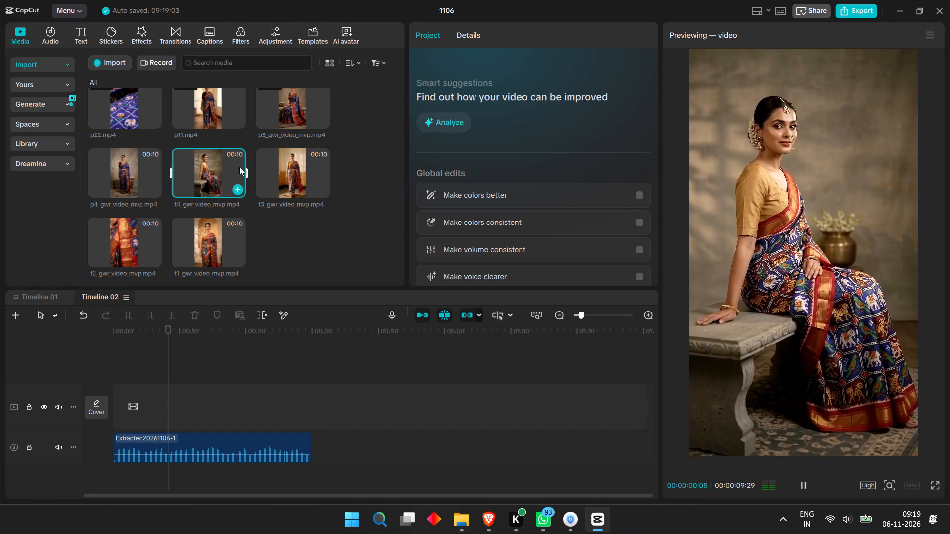
click(269, 169)
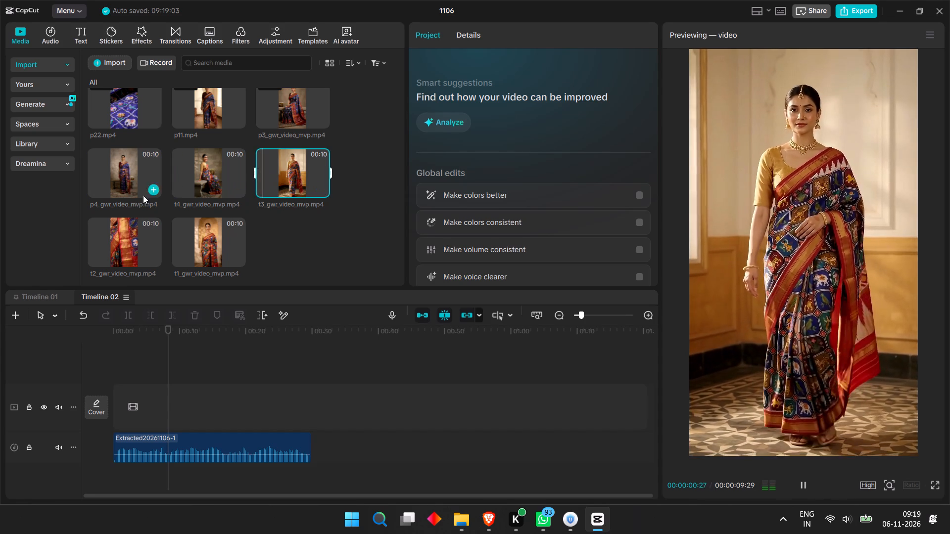
click(125, 235)
click(212, 238)
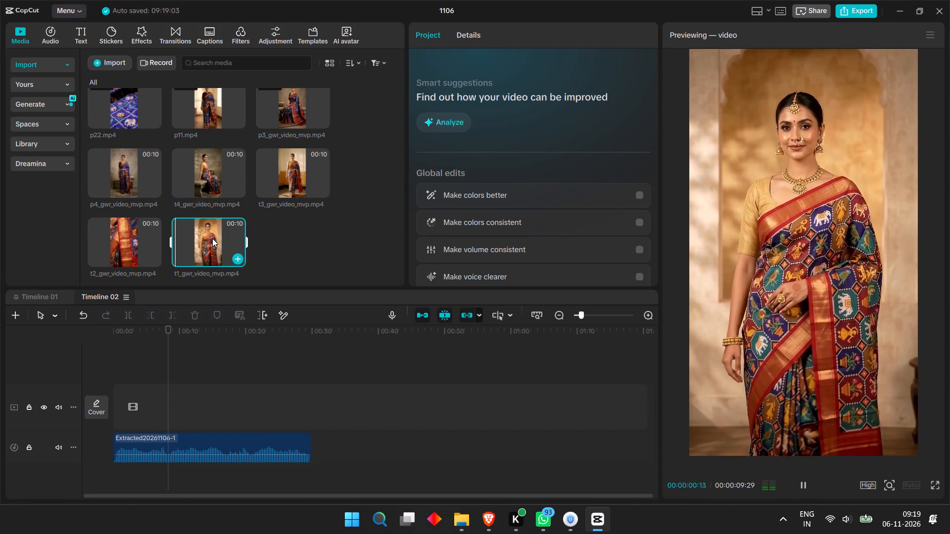
Add the t2, t1 and t3 clips to Timeline 02's video track in that order, starting at the beginning.
click(130, 230)
click(152, 259)
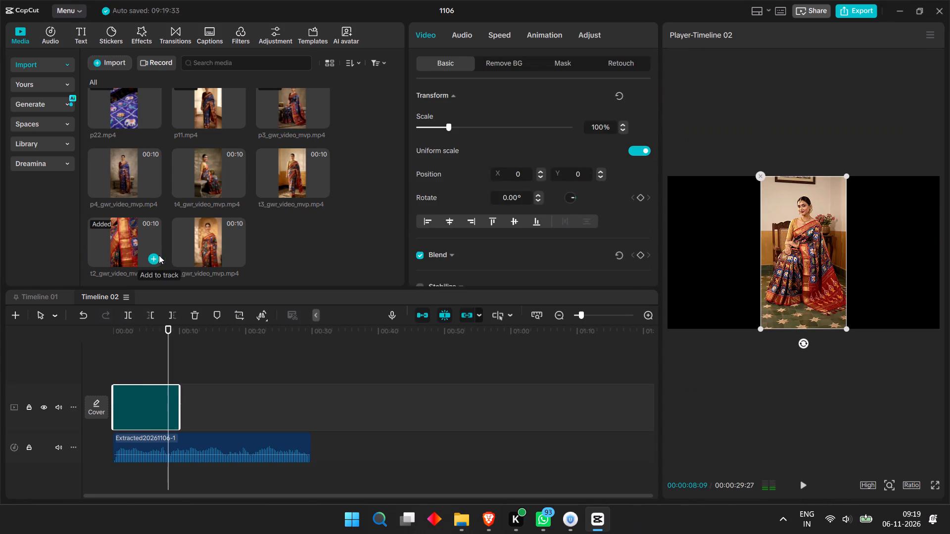
click(236, 261)
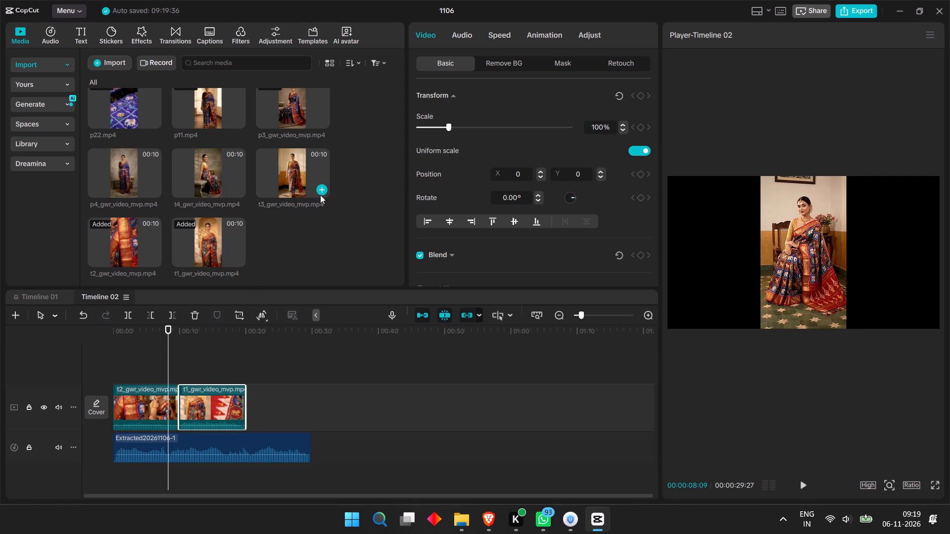
click(321, 193)
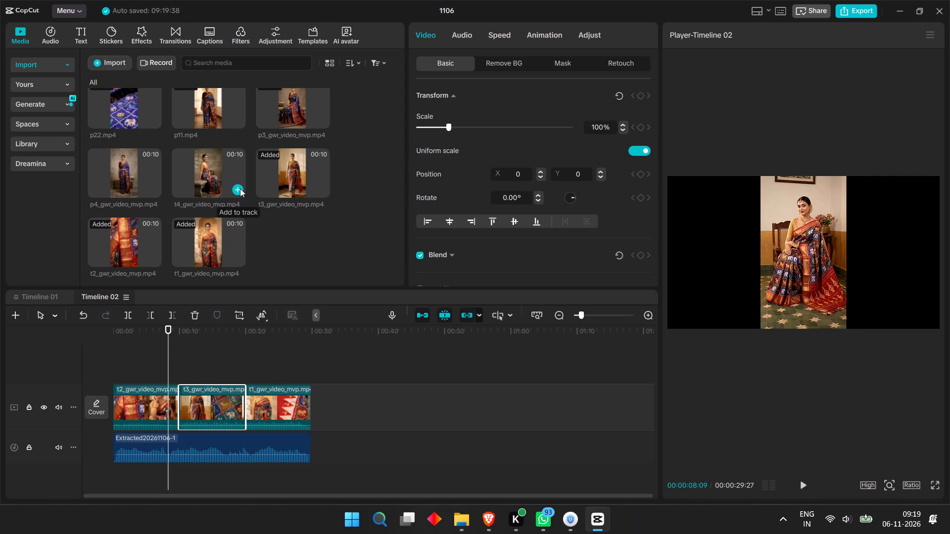
drag(215, 398, 289, 390)
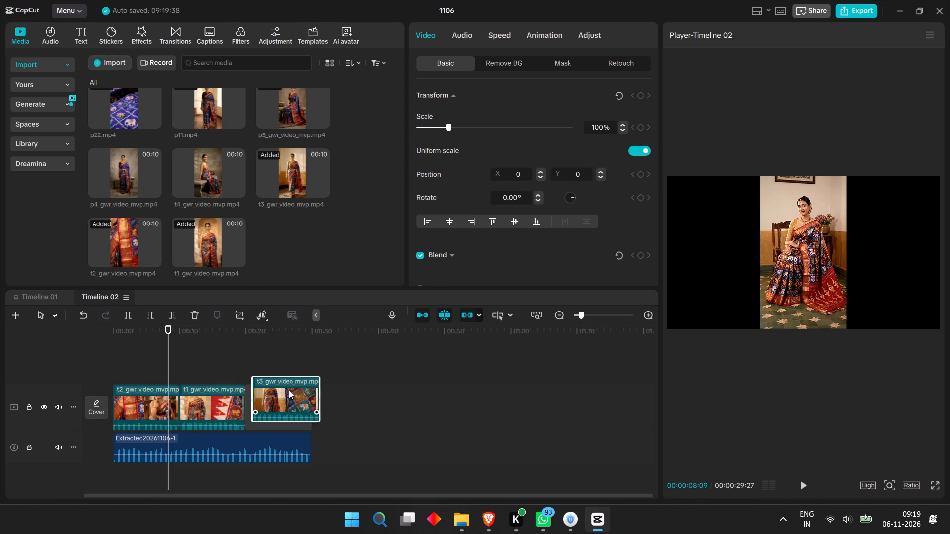
drag(289, 390, 281, 401)
Append t4_gwr_video_mvp.mp4 directly after the t3 clip on Timeline 02's video track.
drag(212, 154, 299, 320)
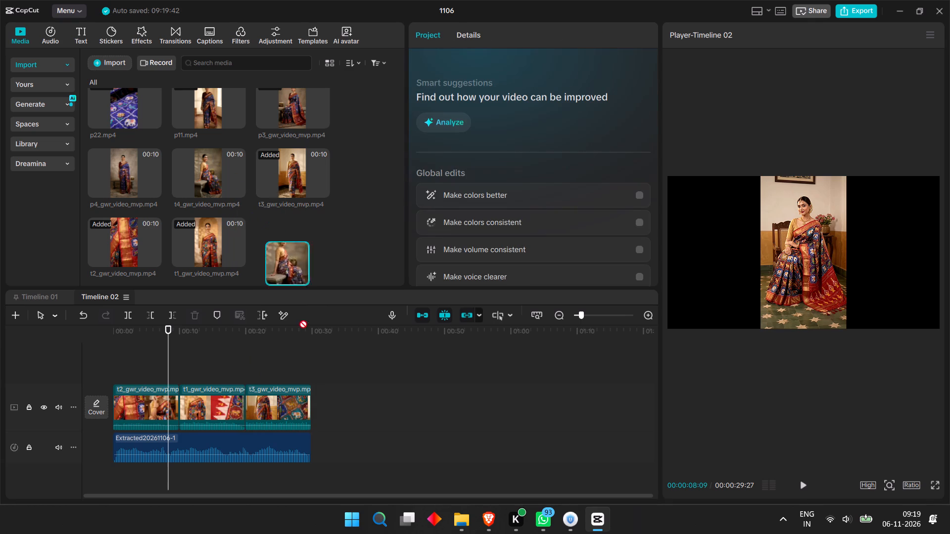
drag(299, 320, 309, 406)
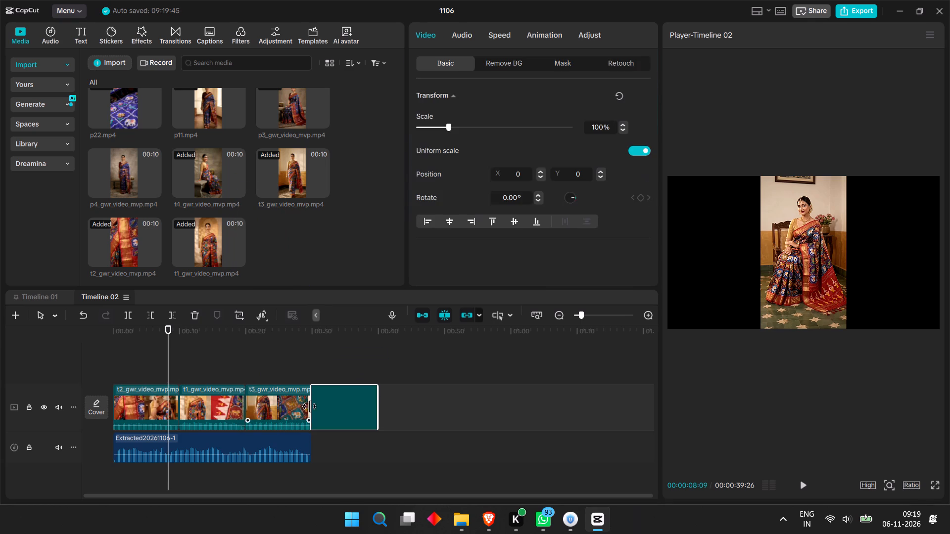
click(309, 406)
click(360, 400)
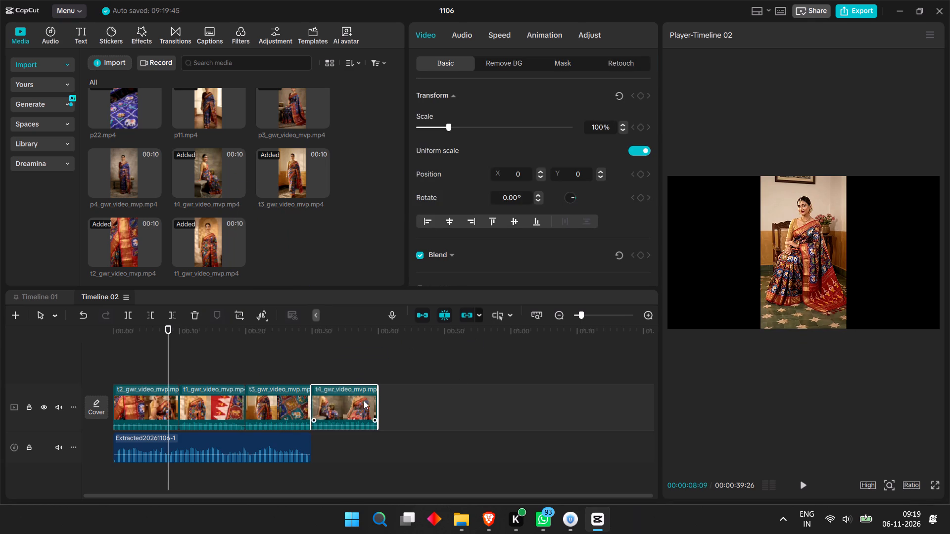
drag(339, 404, 347, 409)
Skim through Timeline 02's footage and set its aspect ratio to 9:16.
drag(298, 344, 337, 339)
drag(337, 339, 399, 341)
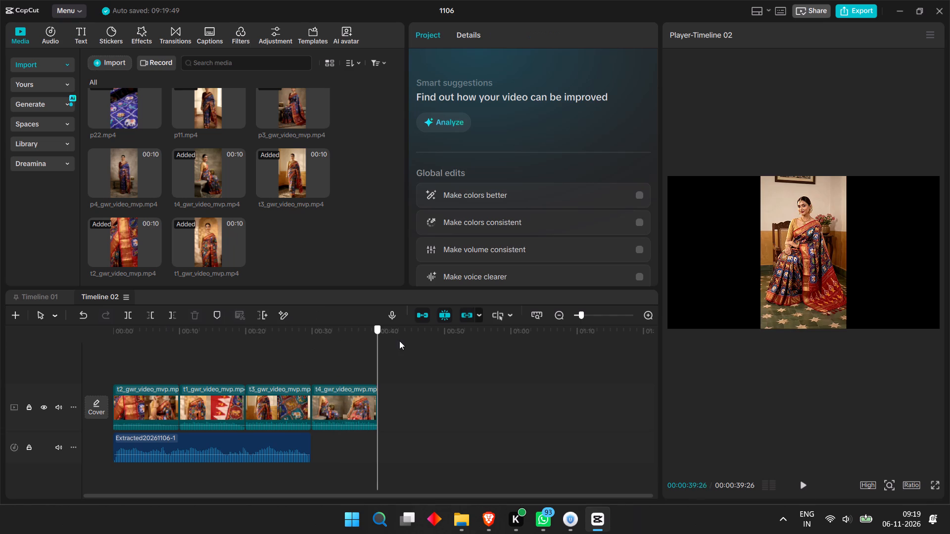
drag(399, 341, 190, 345)
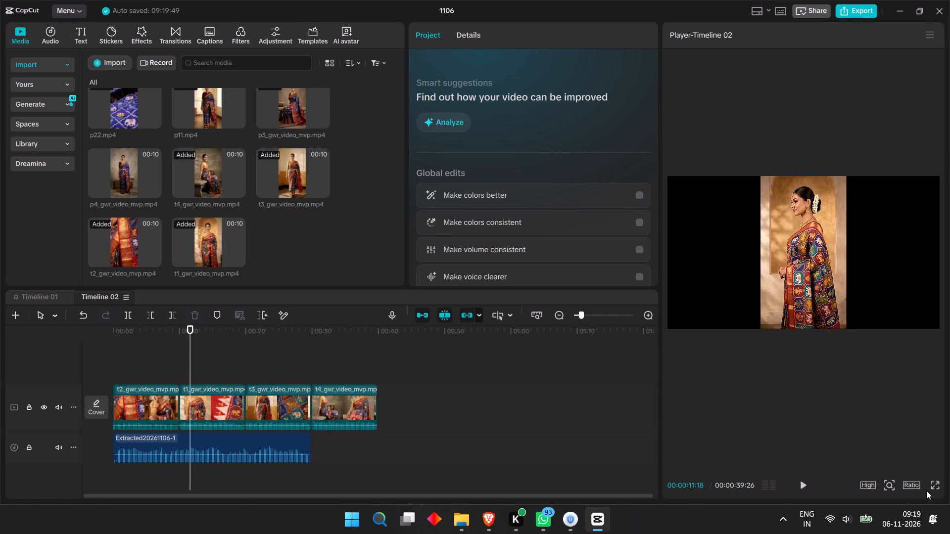
click(910, 487)
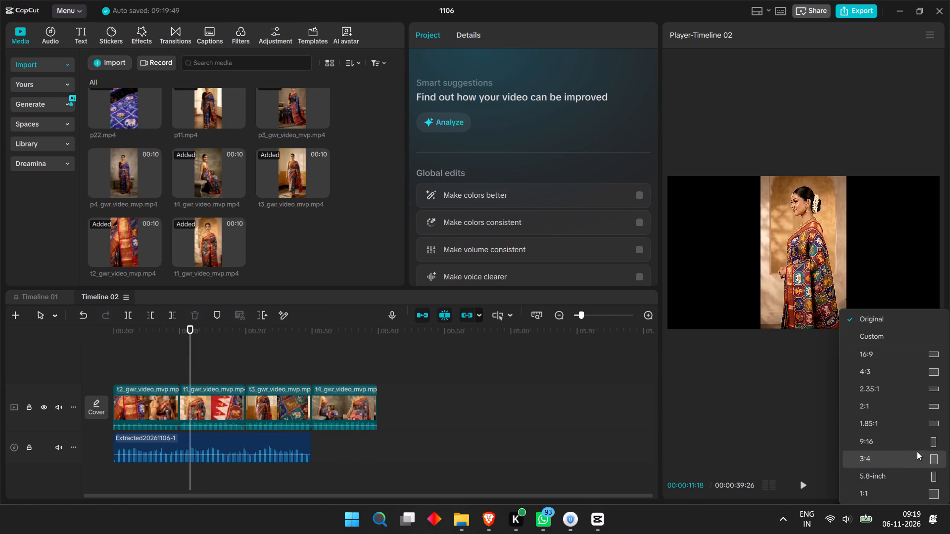
click(918, 439)
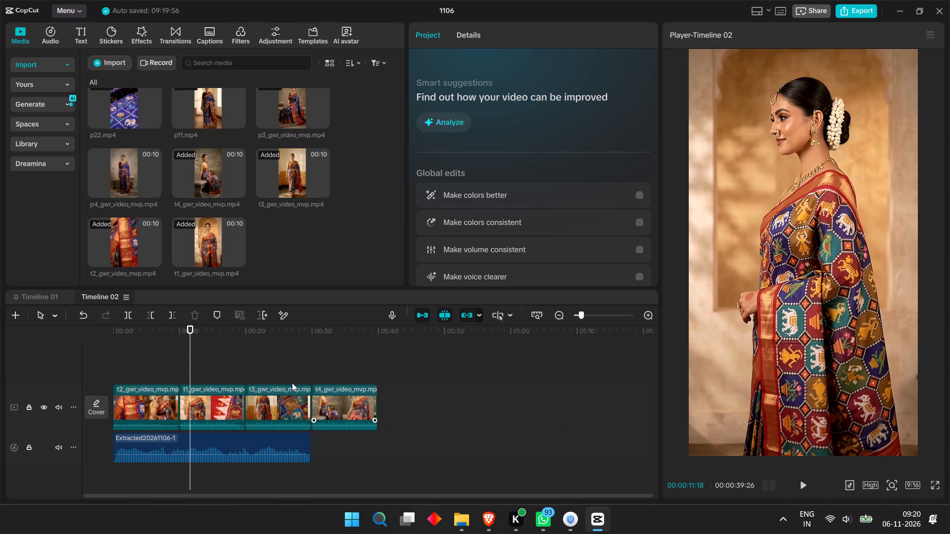
Play Timeline 02 from the beginning through most of the t1 clip, to about 19 seconds.
drag(191, 330, 36, 329)
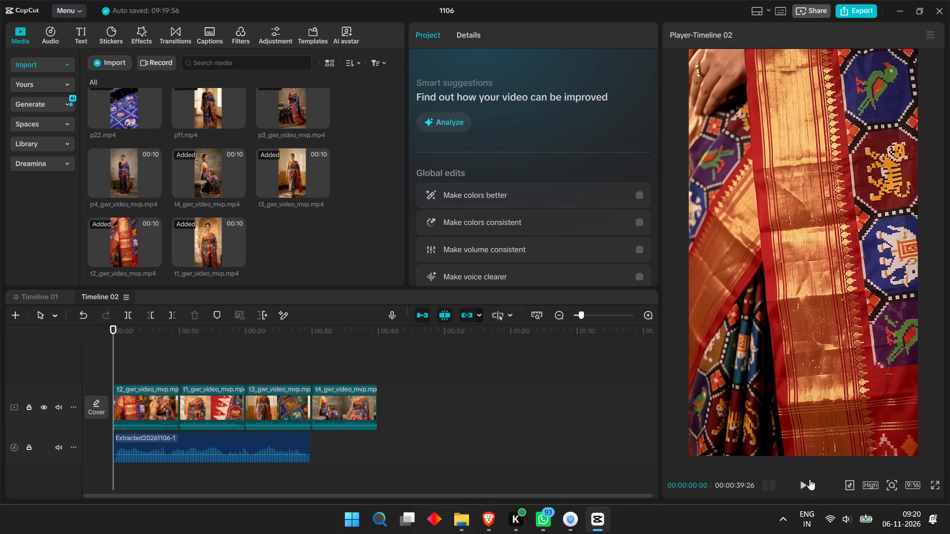
click(804, 485)
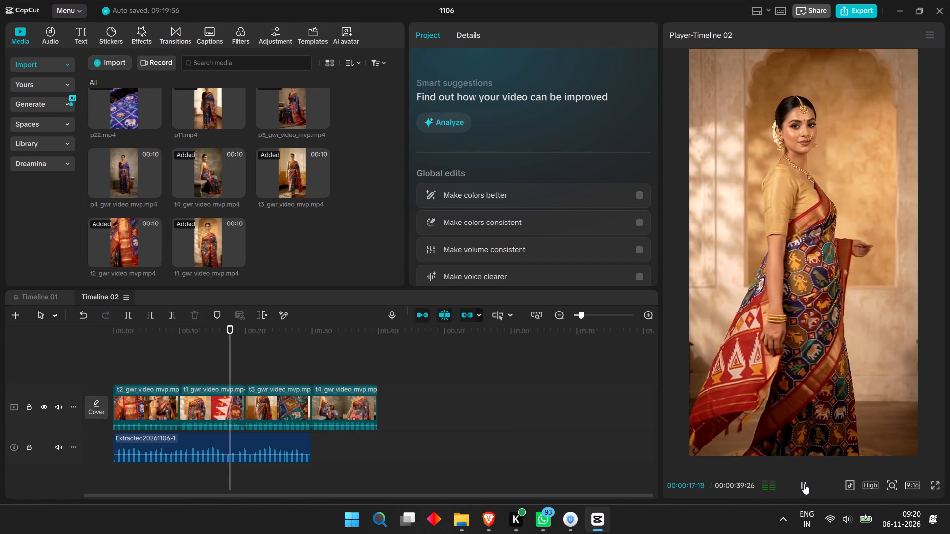
click(804, 484)
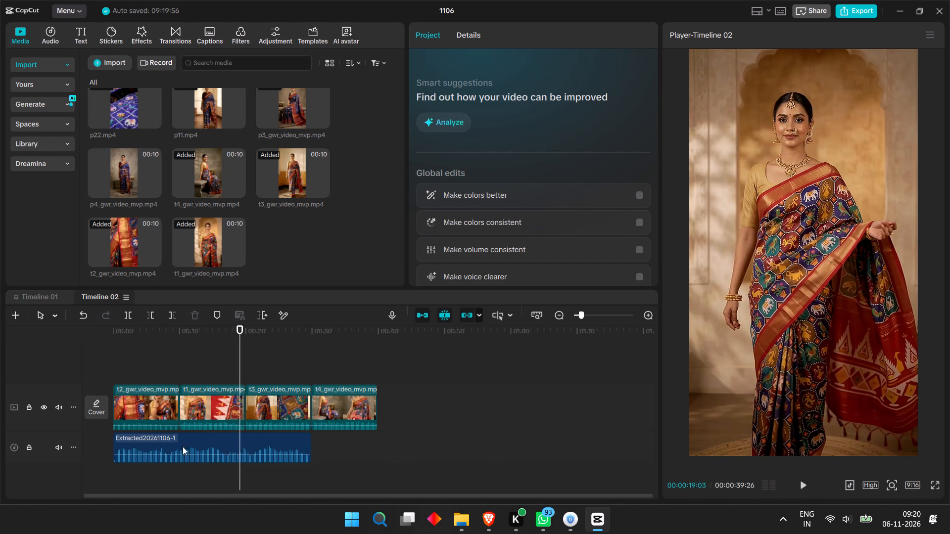
Mute the original sound of Timeline 02's video track.
click(58, 408)
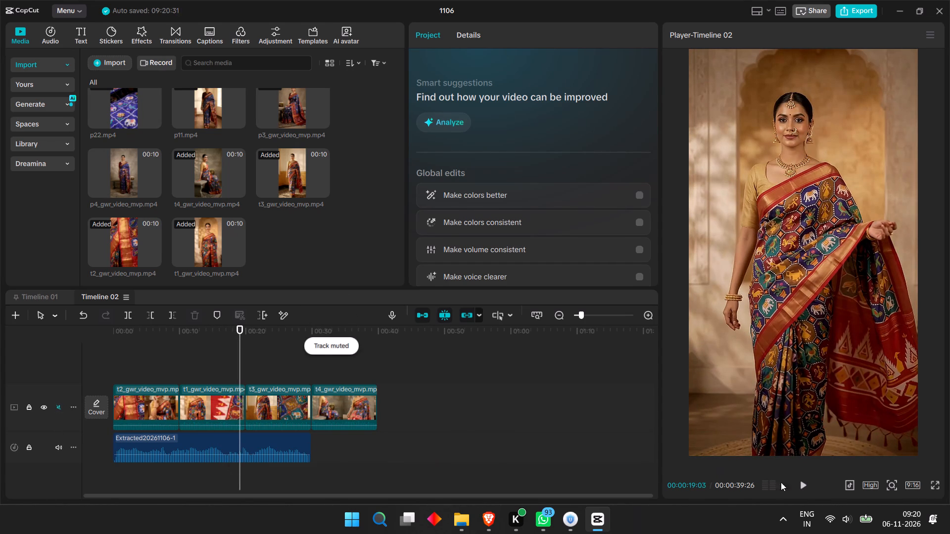
Play the rest of Timeline 02 from about 19 seconds to the end of the t4 clip.
click(802, 490)
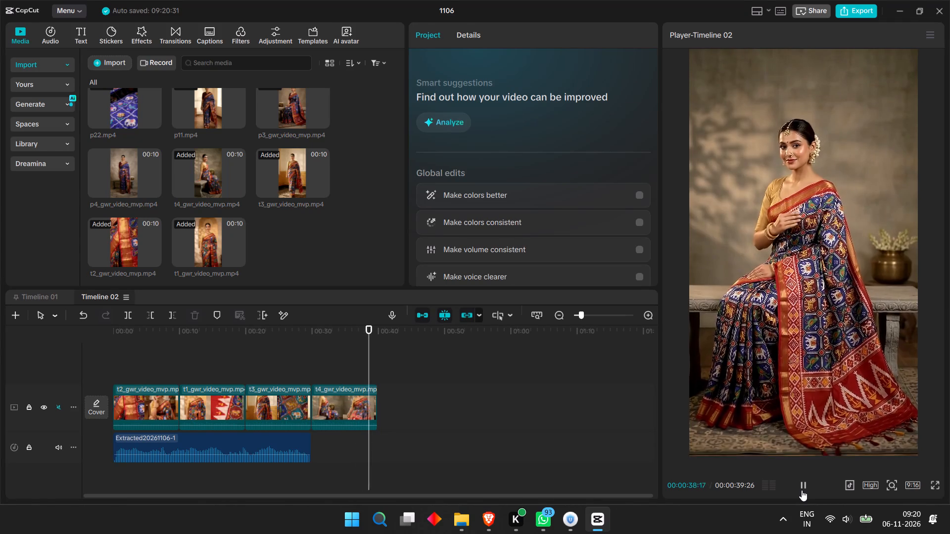
click(802, 490)
Delete the t2_gwr_video_mvp.mp4 clip from the start of Timeline 02's video track.
click(188, 400)
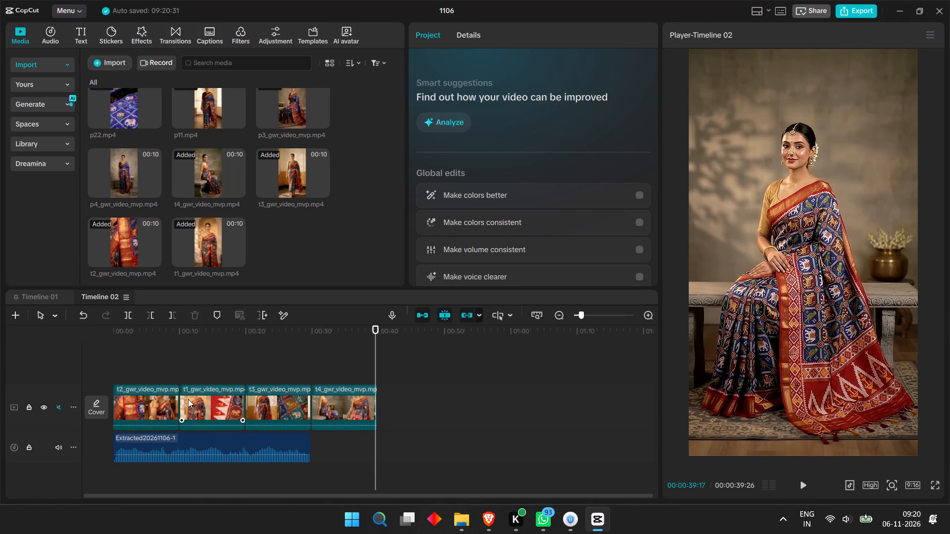
click(136, 402)
key(BackSpace)
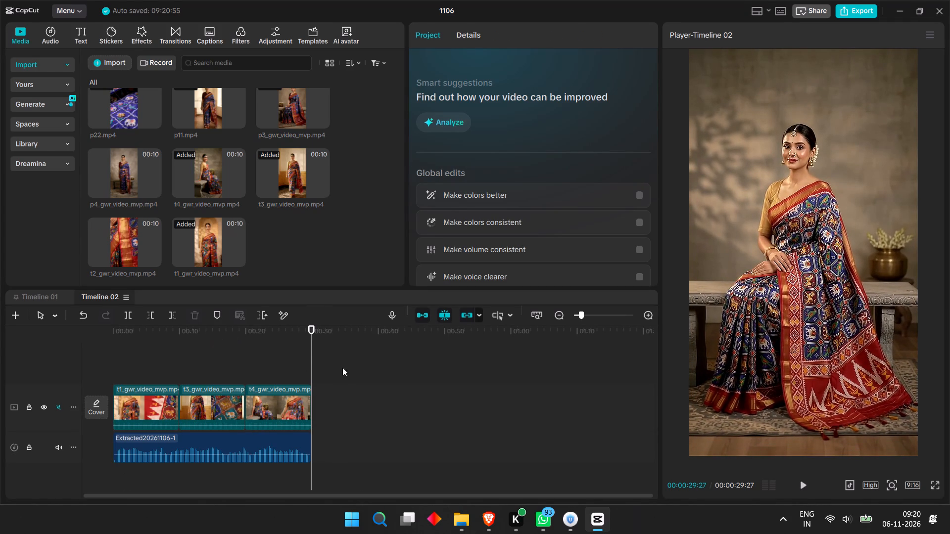
Play Timeline 02 from the beginning to its end, and replay the opening seconds of the t1 clip.
drag(314, 345, 9, 374)
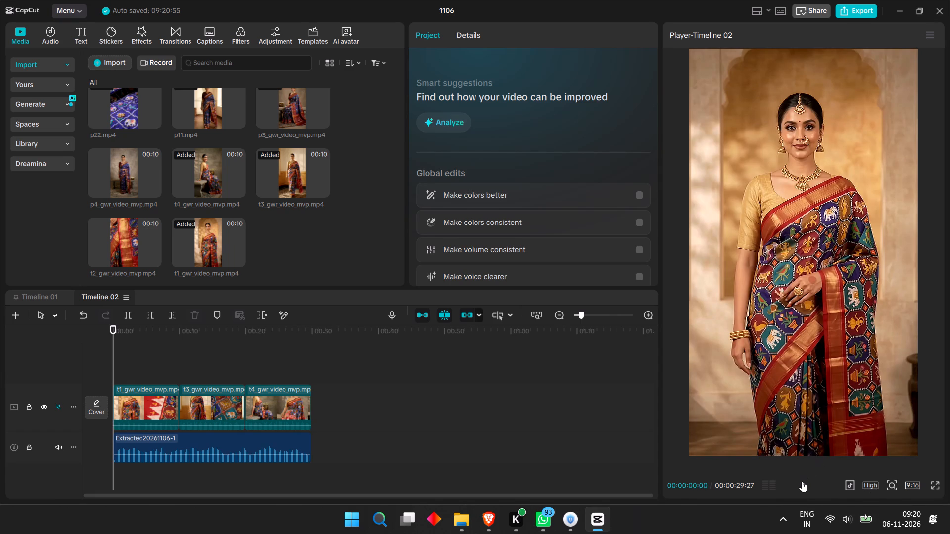
click(798, 485)
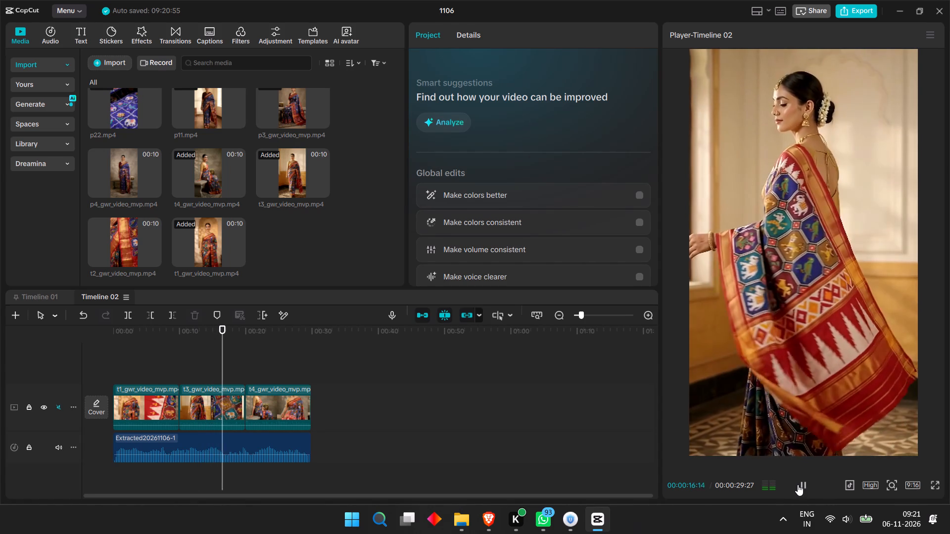
click(795, 487)
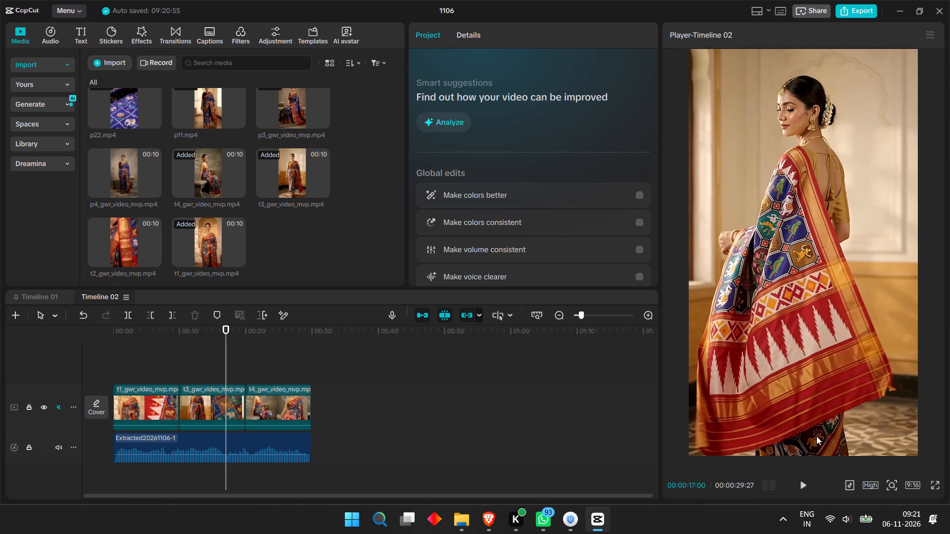
click(805, 480)
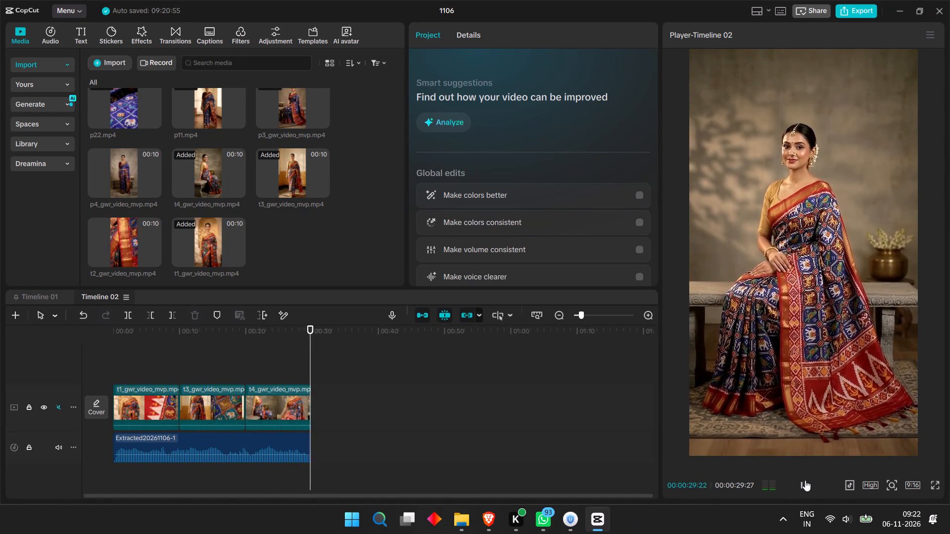
click(805, 480)
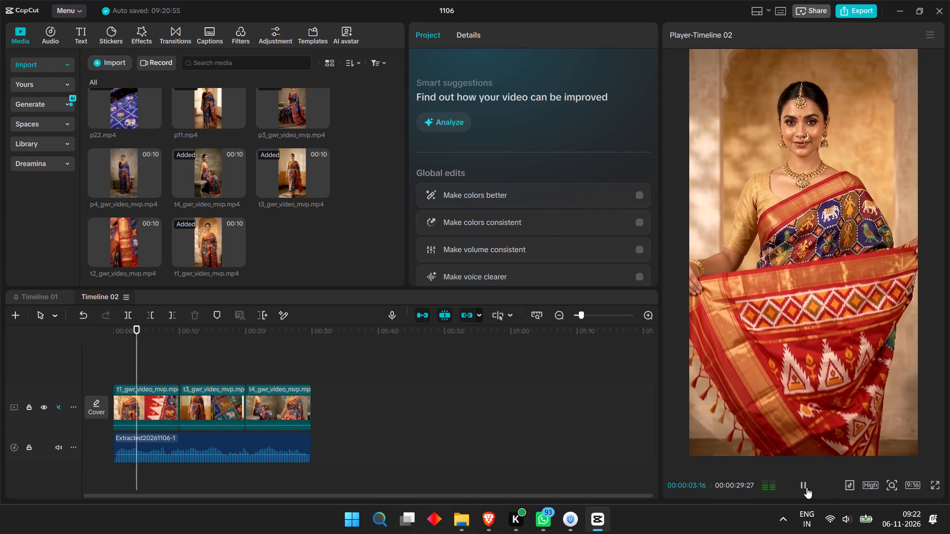
click(807, 488)
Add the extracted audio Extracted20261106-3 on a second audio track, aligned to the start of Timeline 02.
click(258, 437)
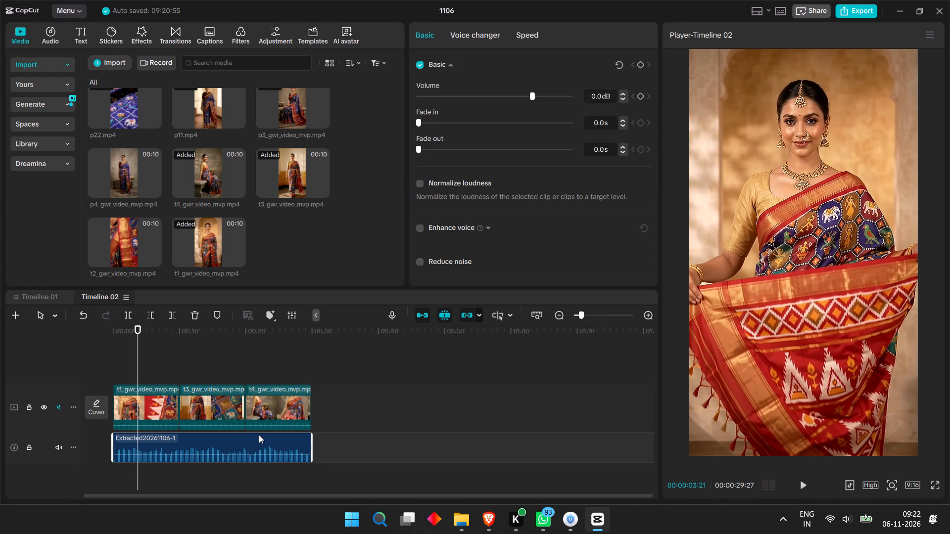
click(80, 28)
click(48, 40)
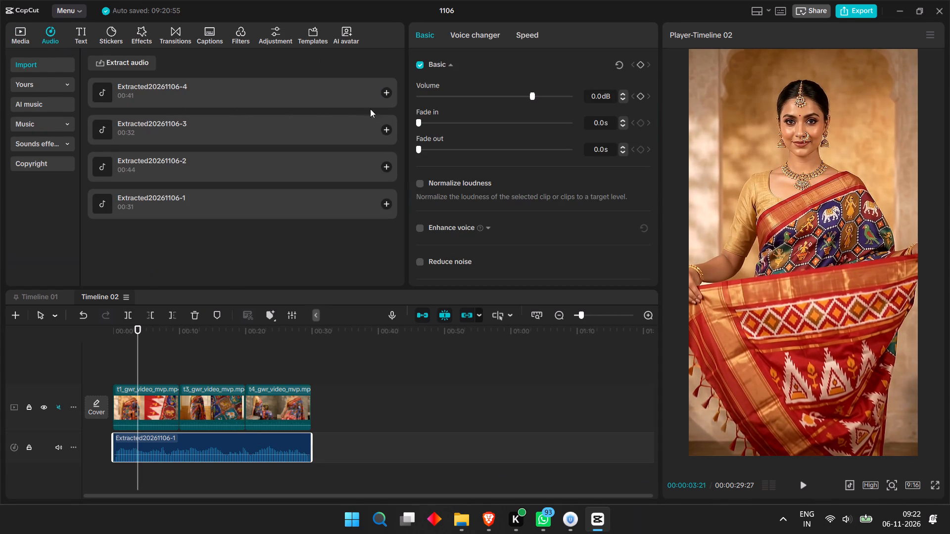
click(386, 132)
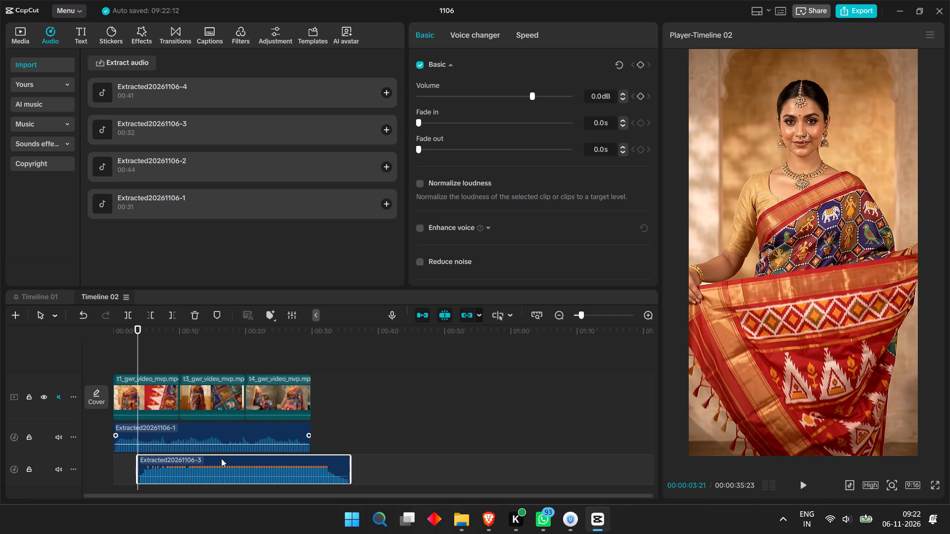
drag(227, 470, 190, 469)
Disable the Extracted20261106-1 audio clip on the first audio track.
click(206, 436)
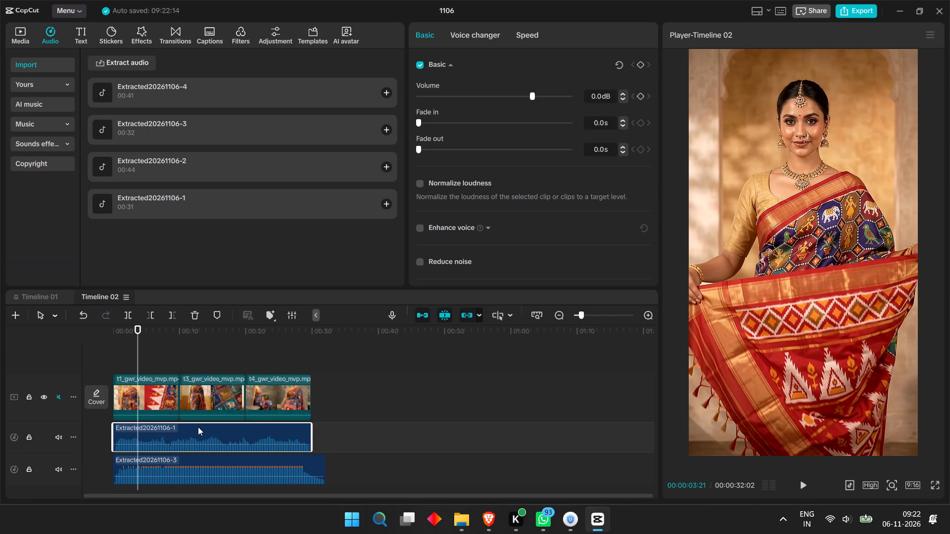
text(v)
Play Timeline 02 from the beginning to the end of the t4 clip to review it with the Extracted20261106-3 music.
key(space)
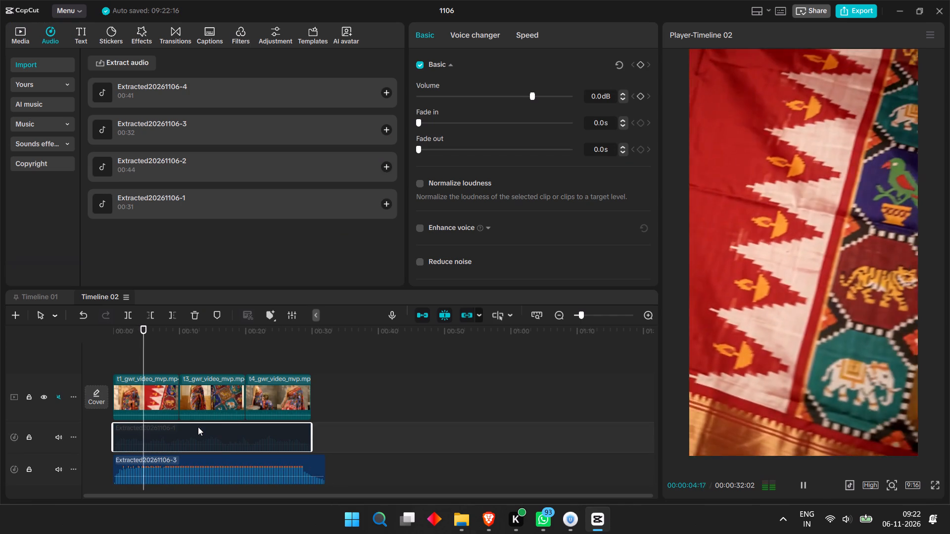
key(space)
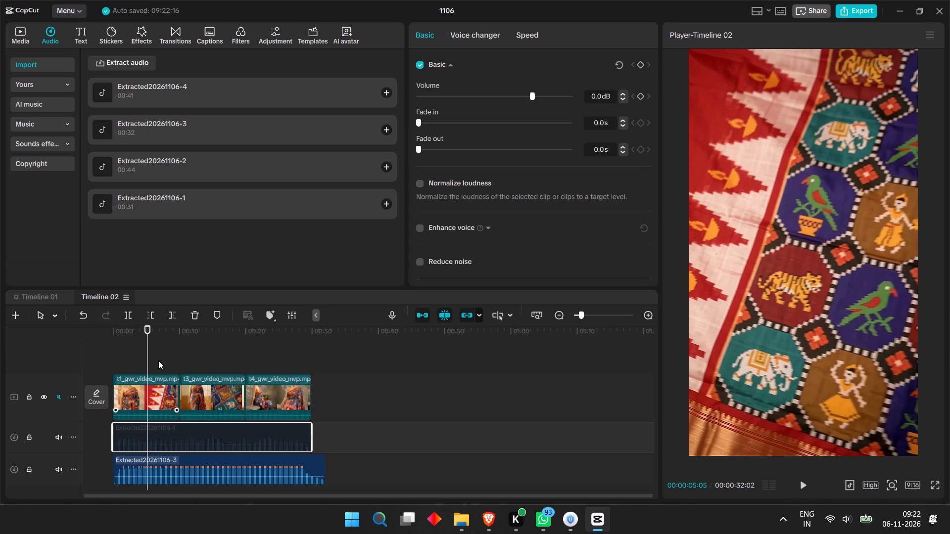
click(143, 344)
drag(142, 340, 20, 354)
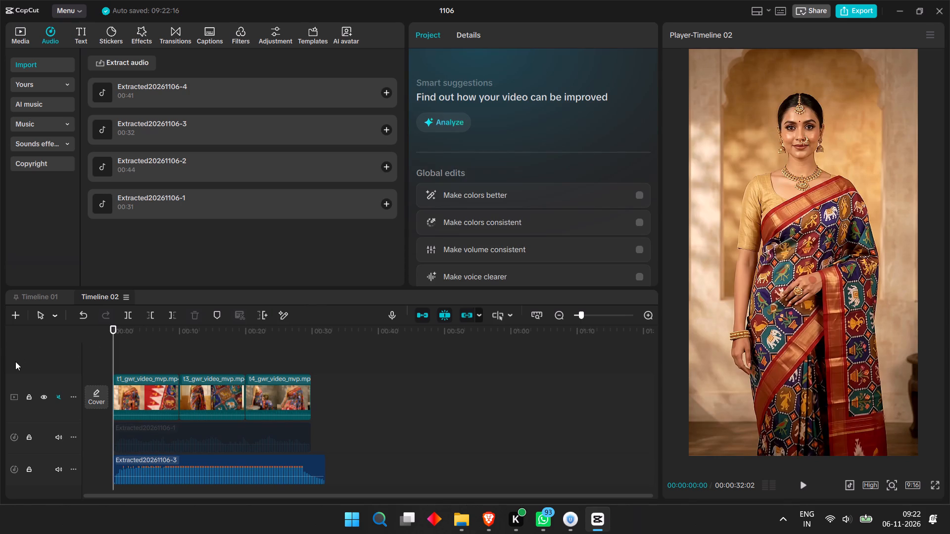
key(space)
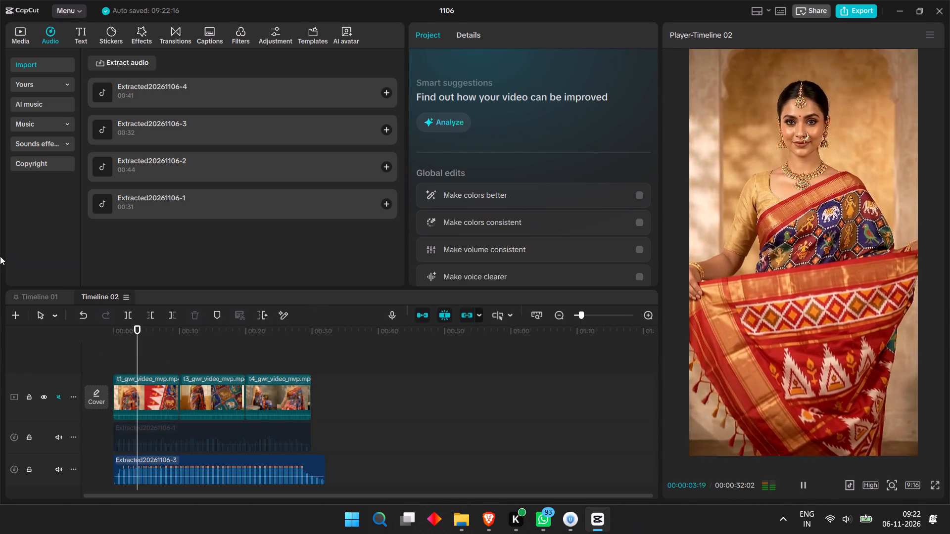
drag(146, 332, 94, 347)
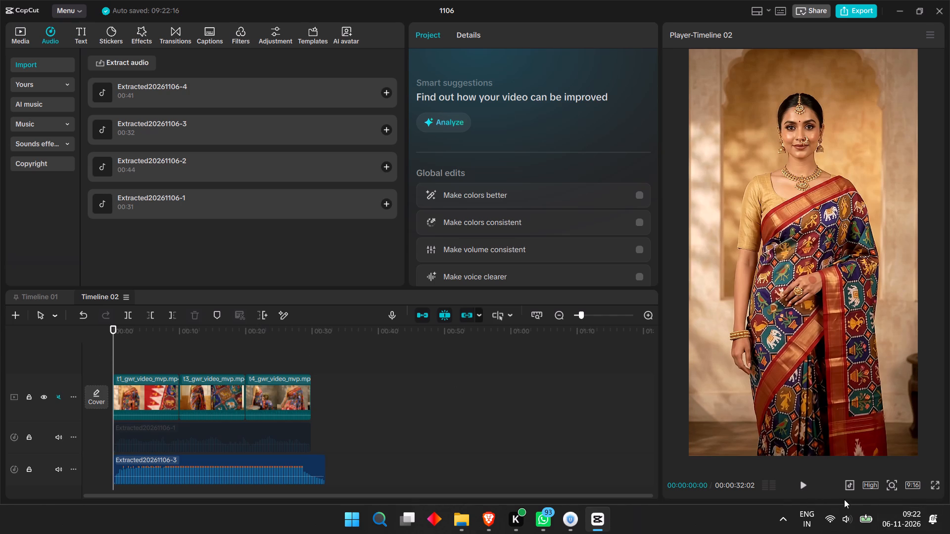
click(798, 484)
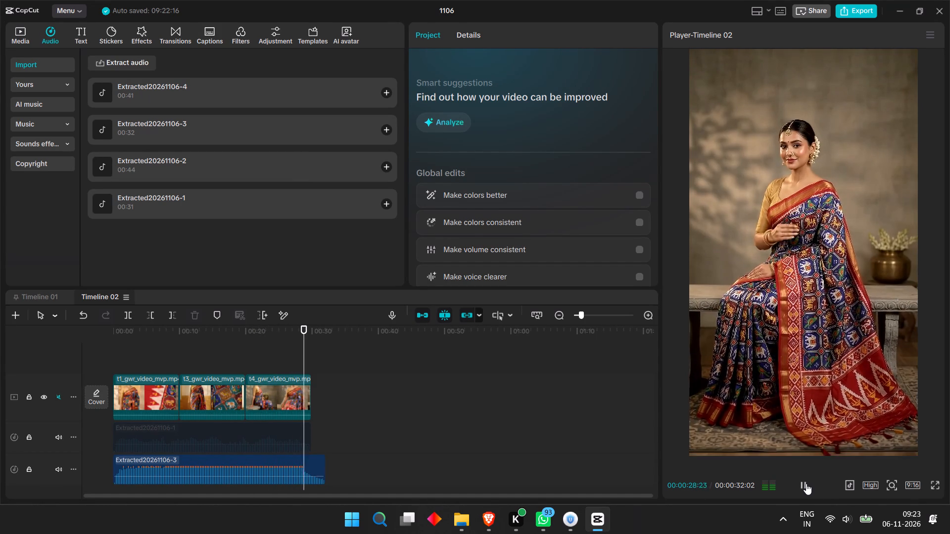
click(806, 484)
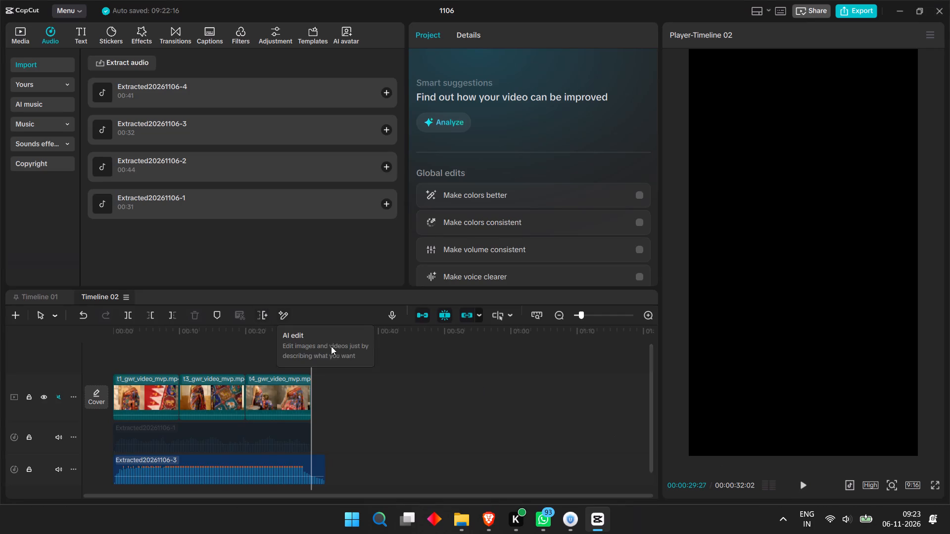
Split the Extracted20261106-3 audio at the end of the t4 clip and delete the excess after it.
click(305, 464)
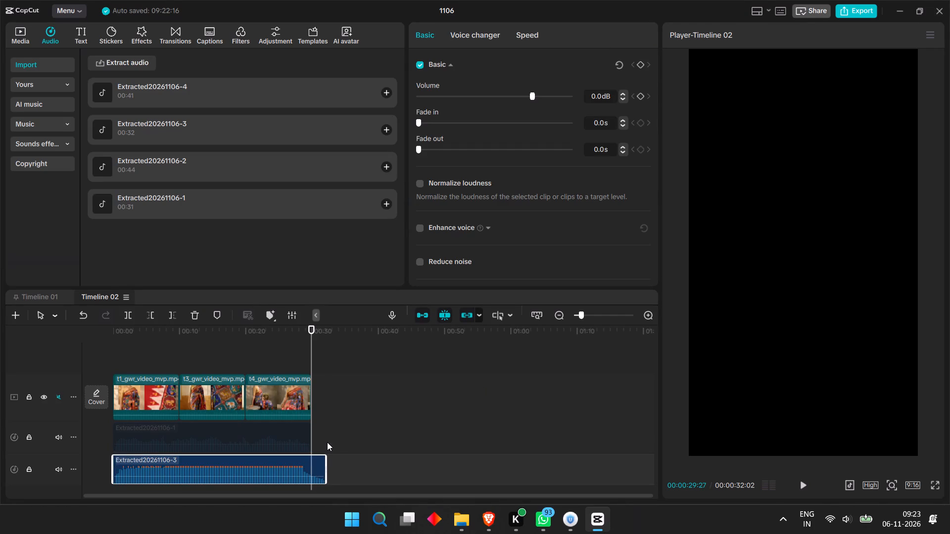
key(ctrl+b)
key(BackSpace)
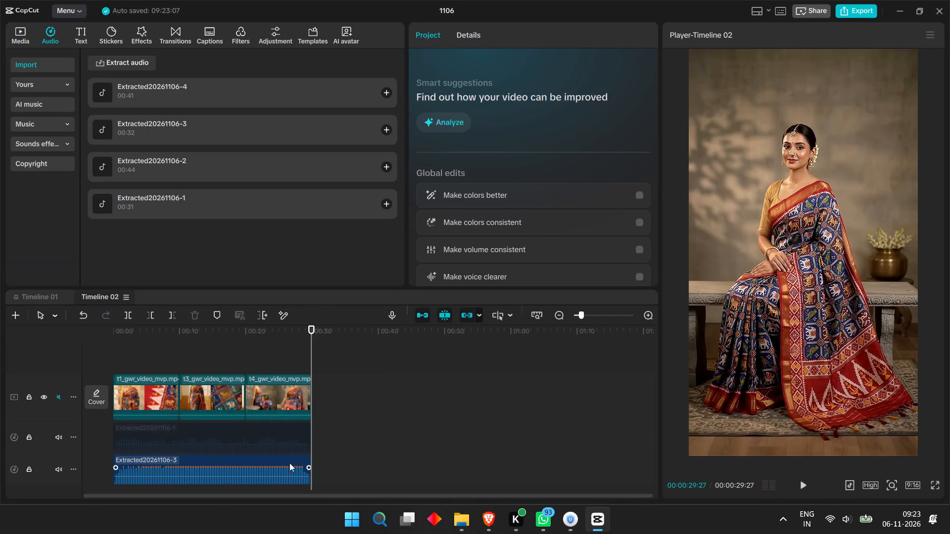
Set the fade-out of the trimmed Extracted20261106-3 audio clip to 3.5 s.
click(288, 464)
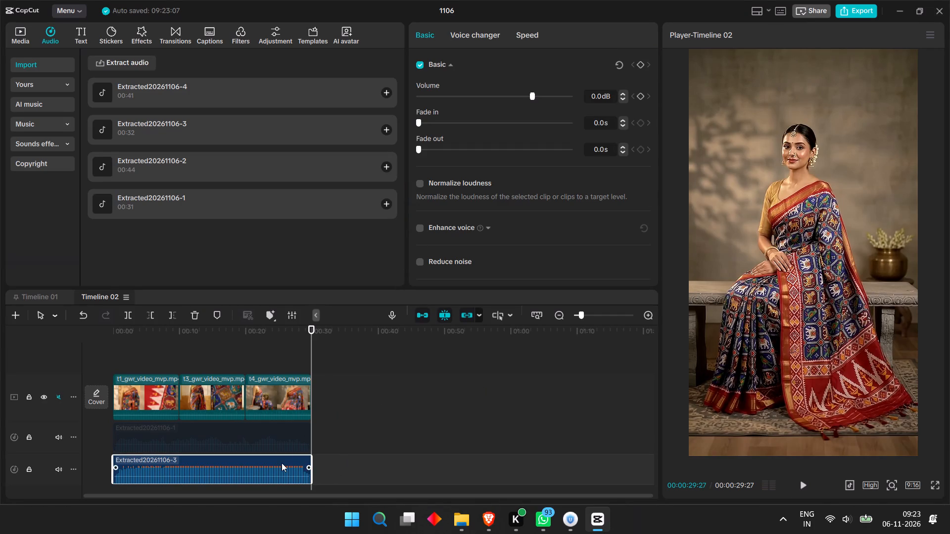
drag(422, 149, 439, 147)
drag(439, 147, 475, 149)
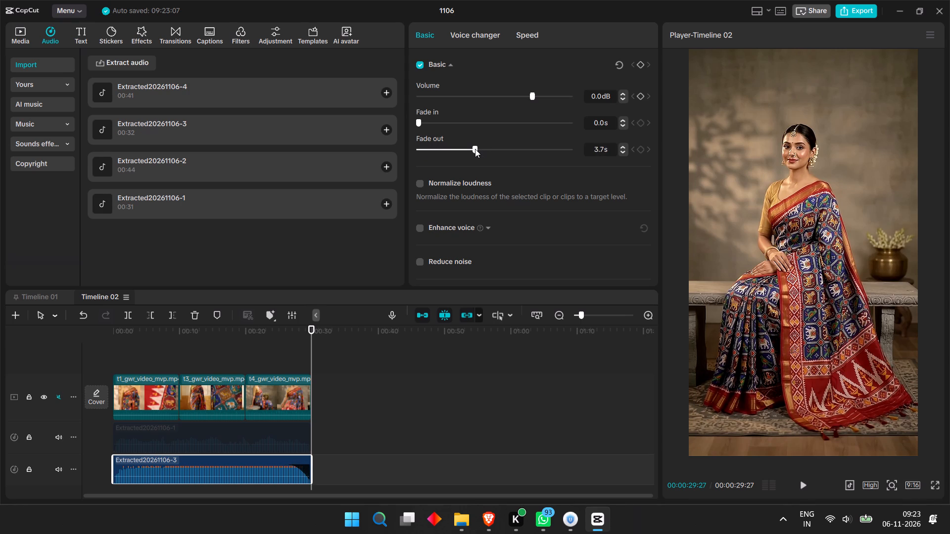
drag(475, 149, 471, 149)
Play the latter part of Timeline 02 through to its end to check the music's fade-out.
drag(314, 331, 301, 332)
drag(301, 332, 216, 345)
click(803, 483)
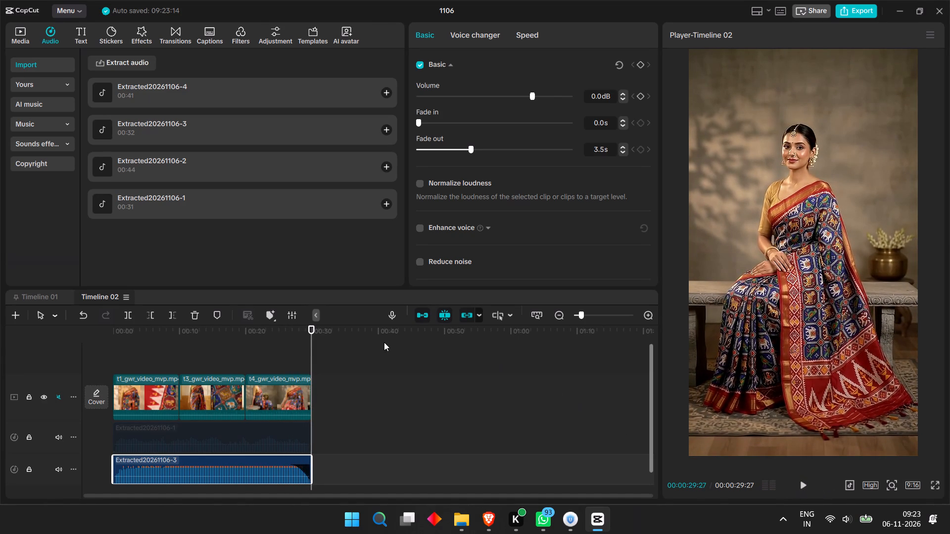
Play Timeline 02 from the beginning to about 18 seconds, and return the playhead to the start.
drag(313, 334, 6, 346)
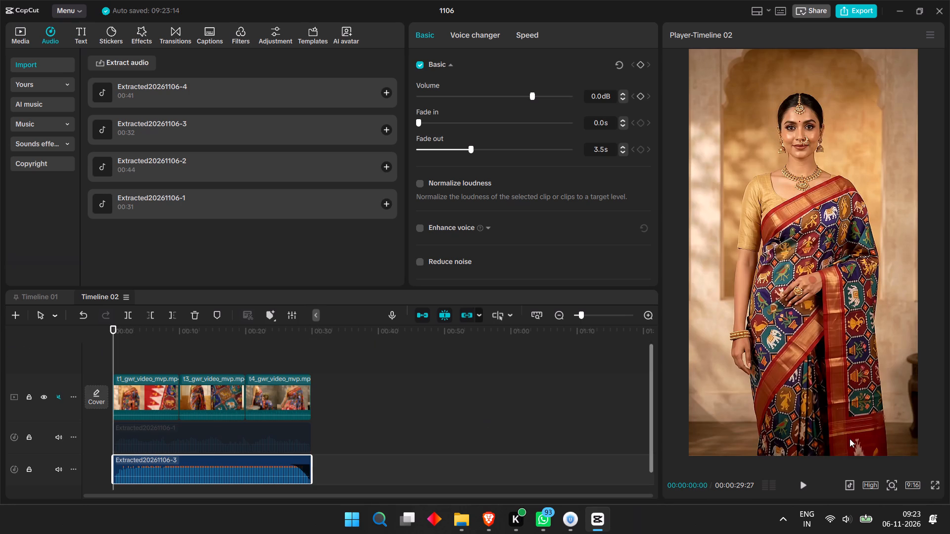
click(804, 485)
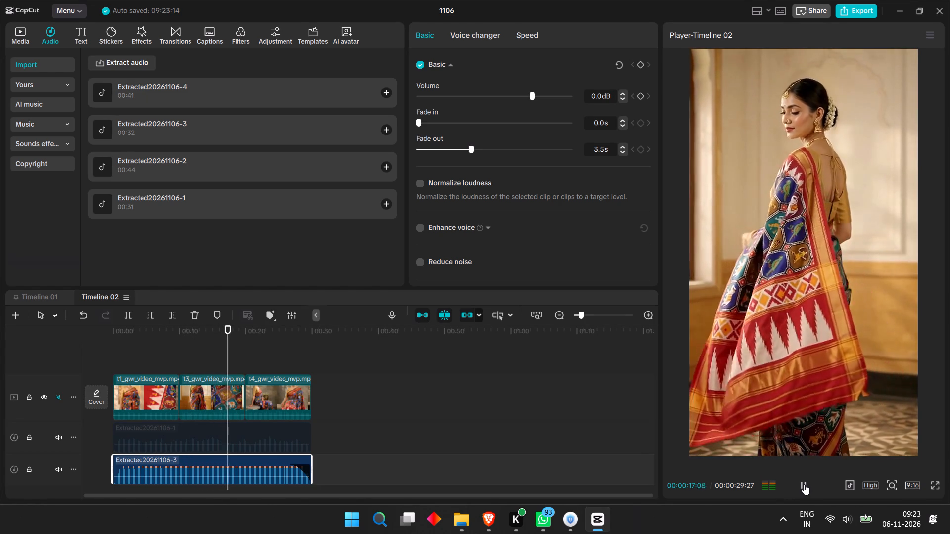
click(804, 484)
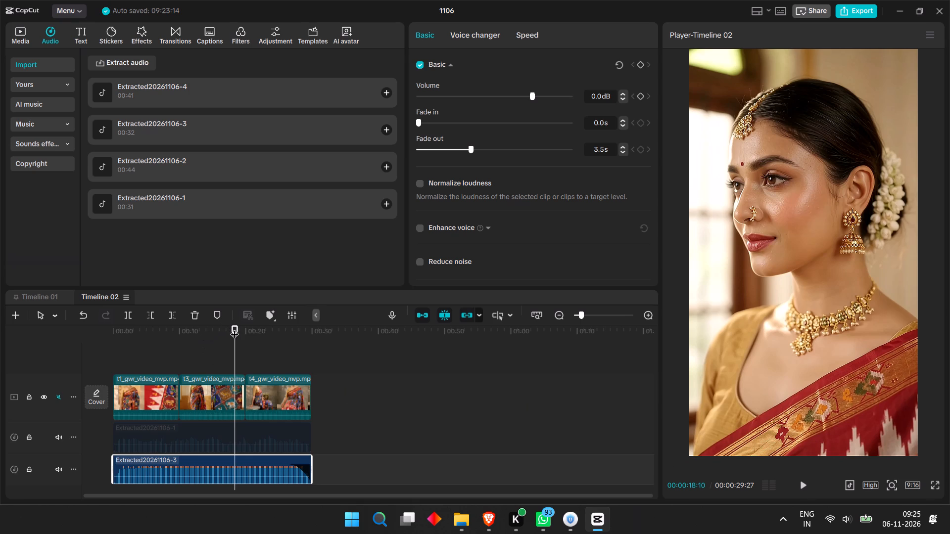
drag(235, 327, 27, 344)
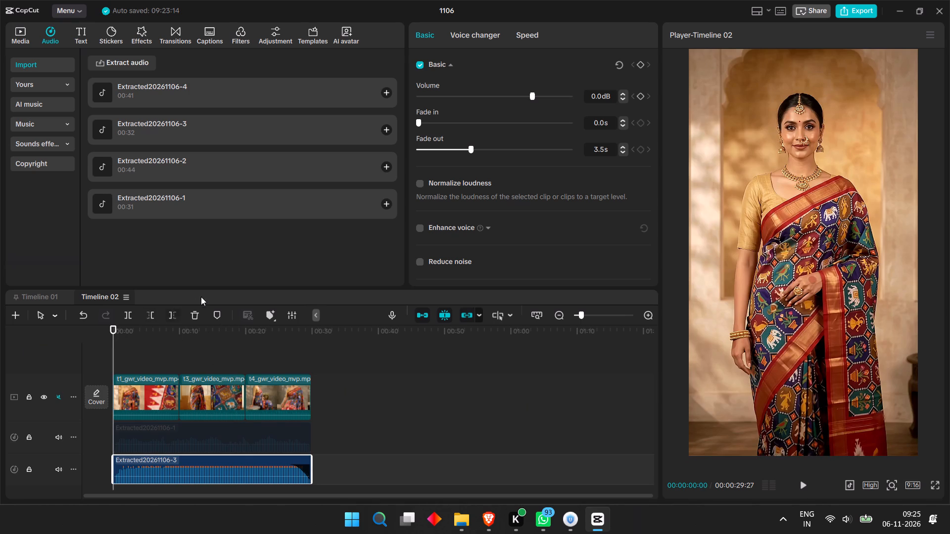
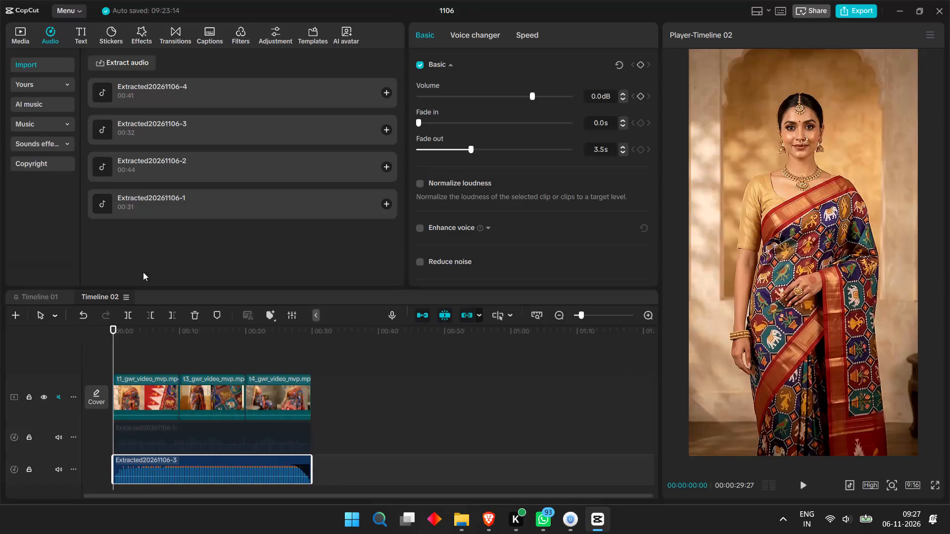
Play Timeline 02 from the beginning to about 5 seconds.
click(799, 484)
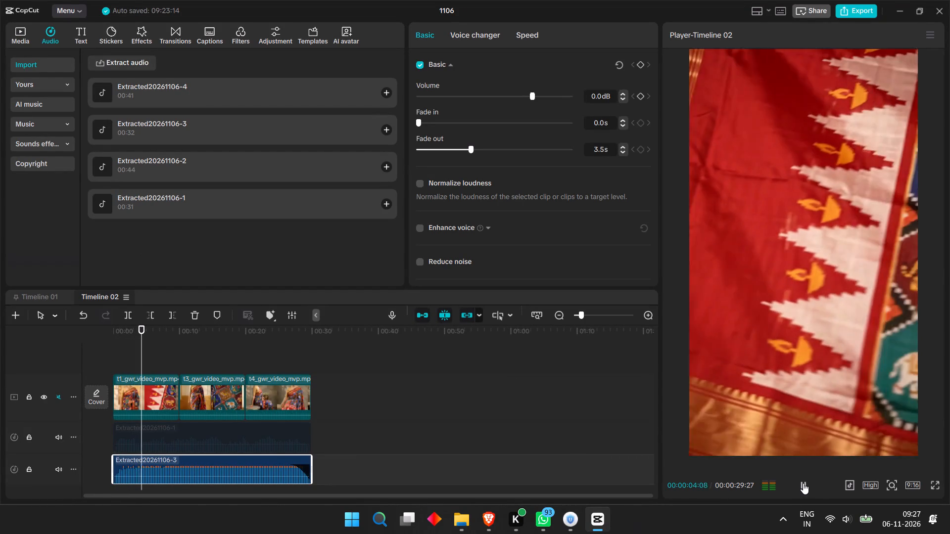
click(803, 483)
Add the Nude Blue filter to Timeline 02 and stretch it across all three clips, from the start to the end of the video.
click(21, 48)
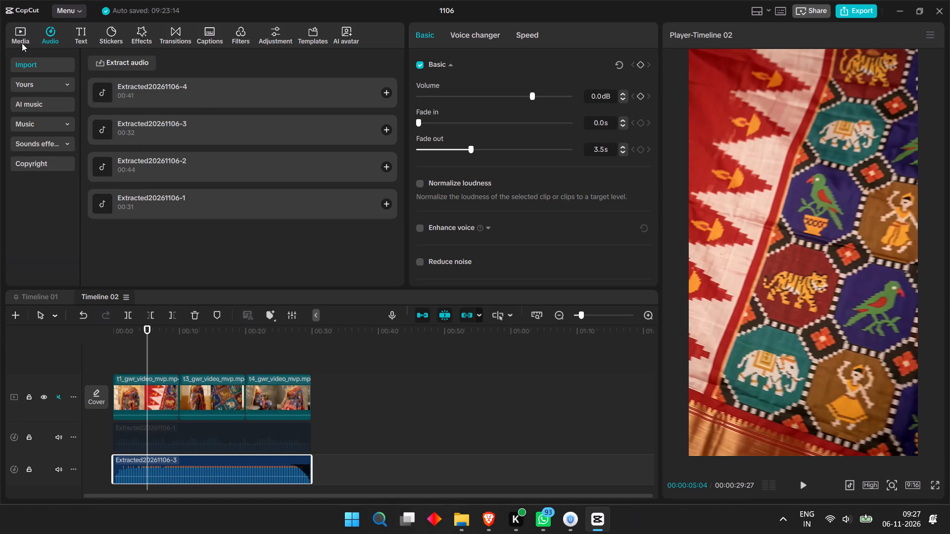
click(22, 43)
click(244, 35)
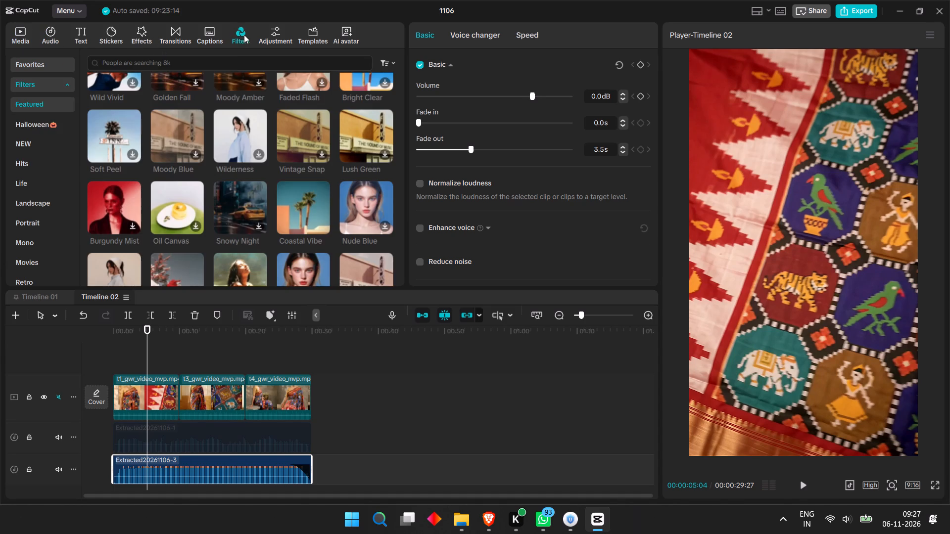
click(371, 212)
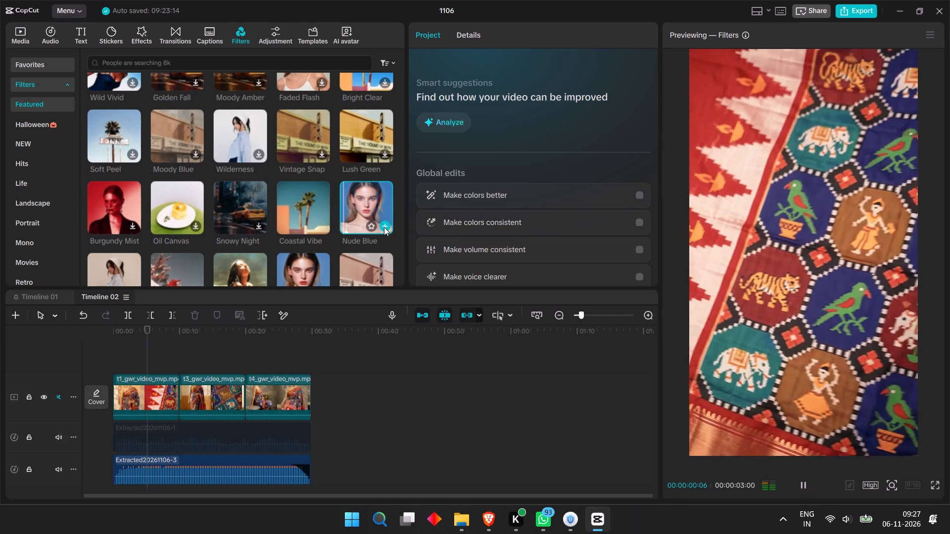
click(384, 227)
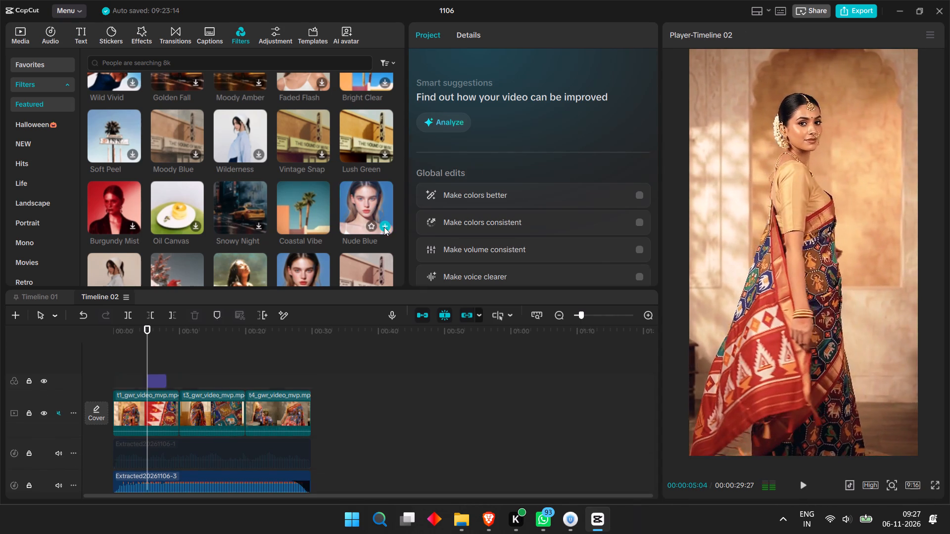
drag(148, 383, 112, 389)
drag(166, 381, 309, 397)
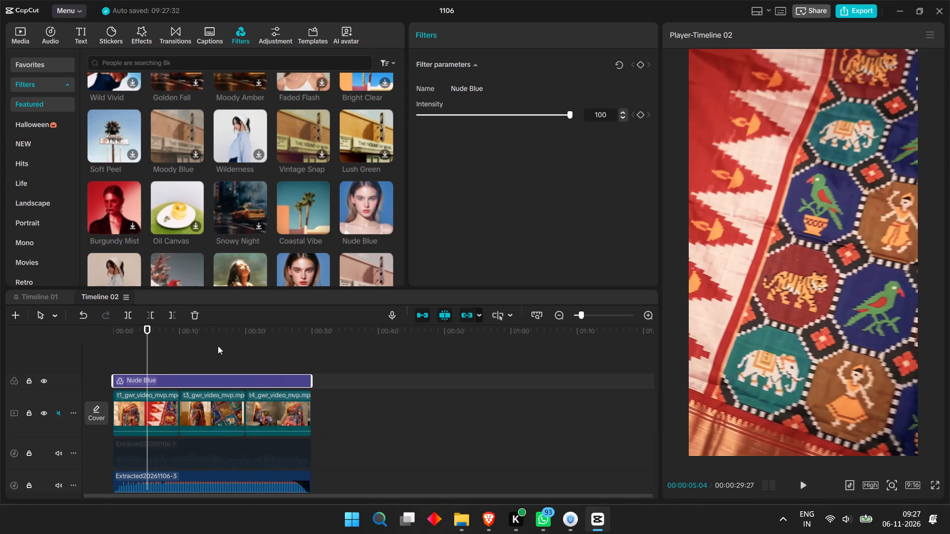
Play Timeline 02 from the beginning to preview the Nude Blue filter.
drag(146, 332, 82, 340)
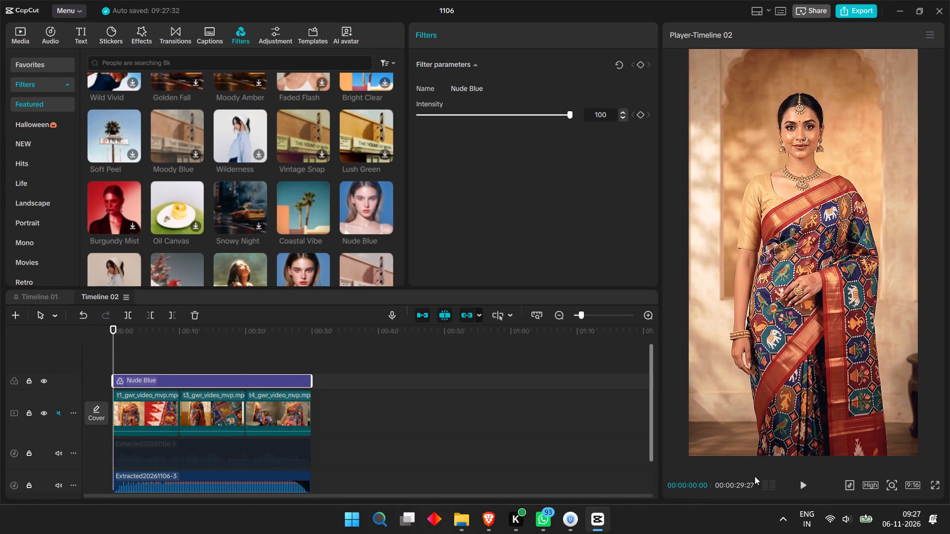
click(801, 481)
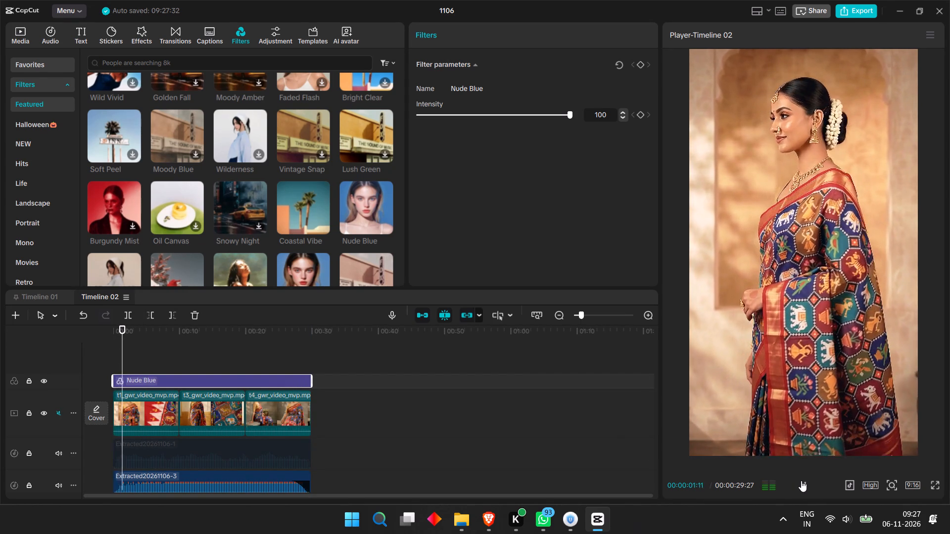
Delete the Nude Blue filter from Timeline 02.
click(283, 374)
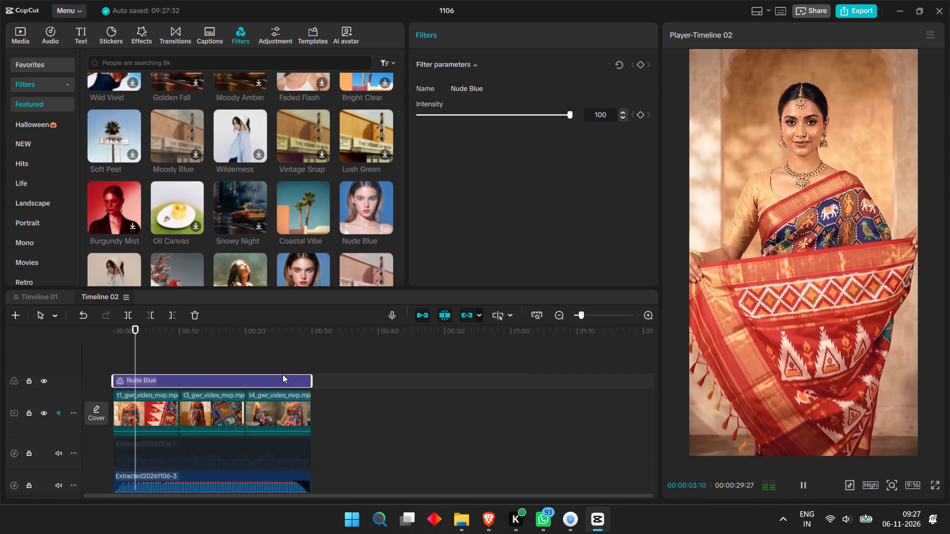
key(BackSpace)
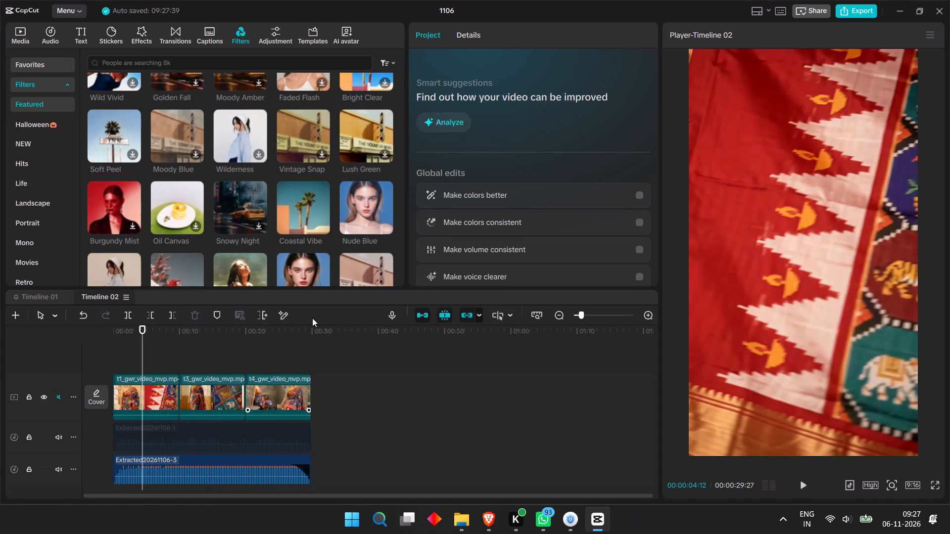
Play the unfiltered Timeline 02 from the beginning to about 8 seconds.
drag(137, 353, 99, 353)
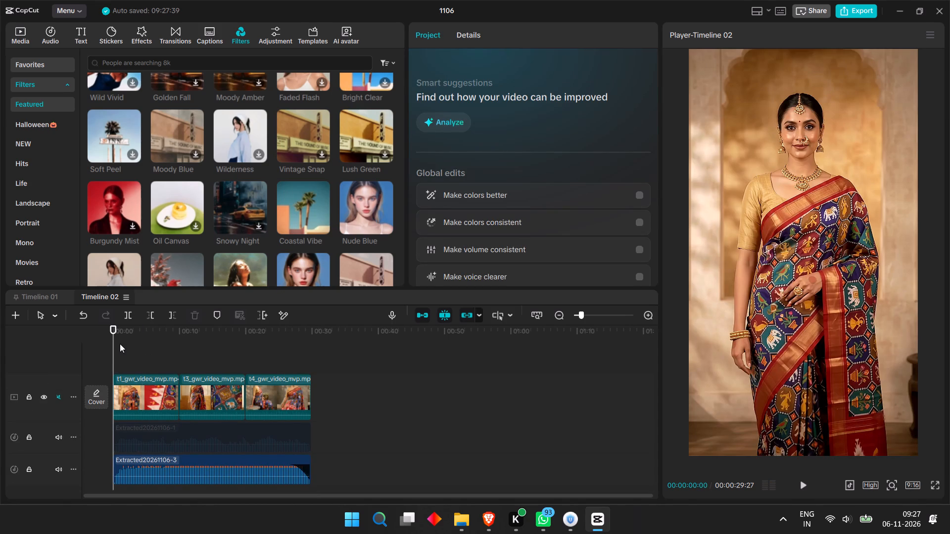
key(space)
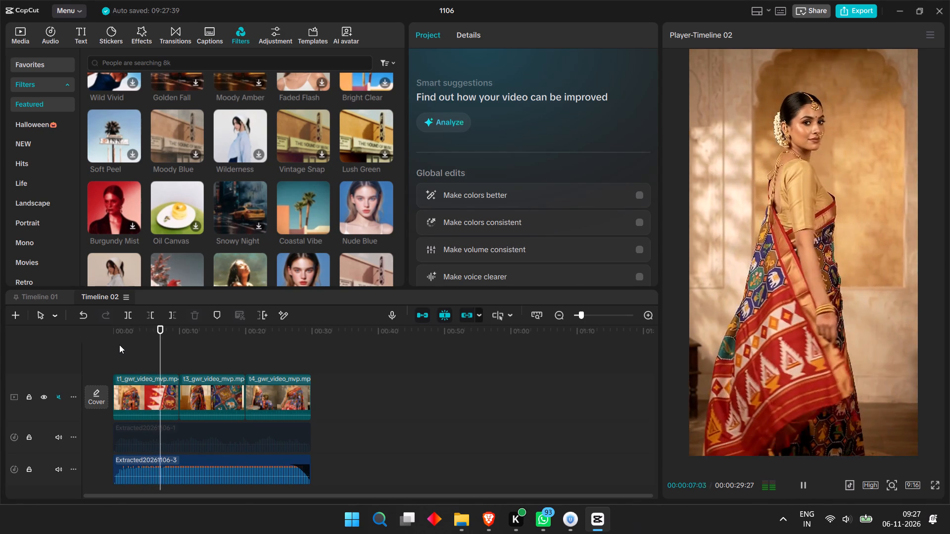
key(space)
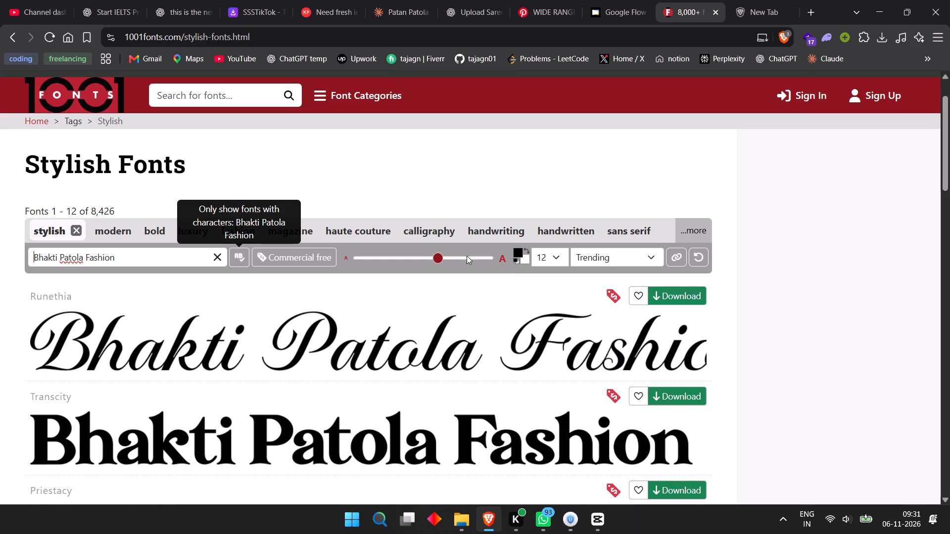
Reduce the font preview size to 44pt so the whole brand name fits in each preview.
drag(440, 261, 391, 265)
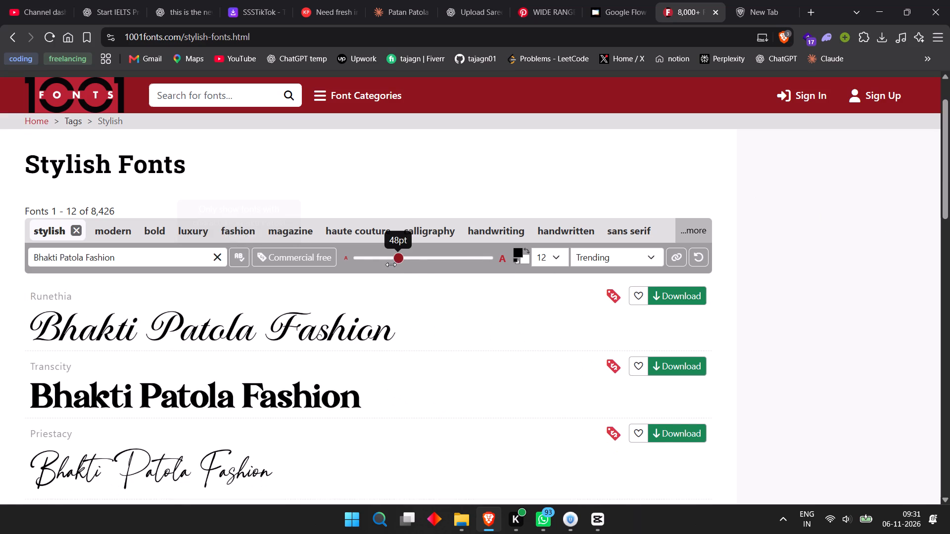
drag(391, 265, 397, 264)
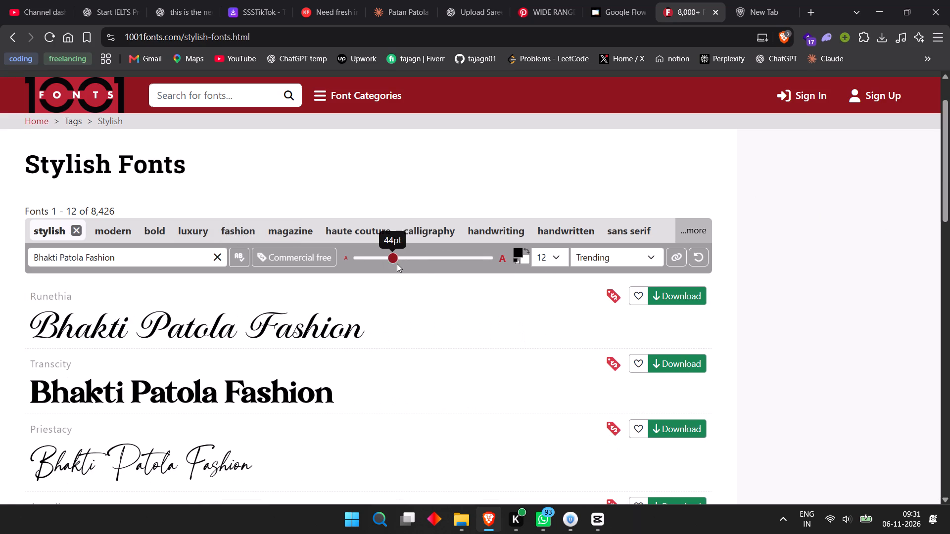
Copy the font name "Runethia" from the first preview.
double_click(44, 295)
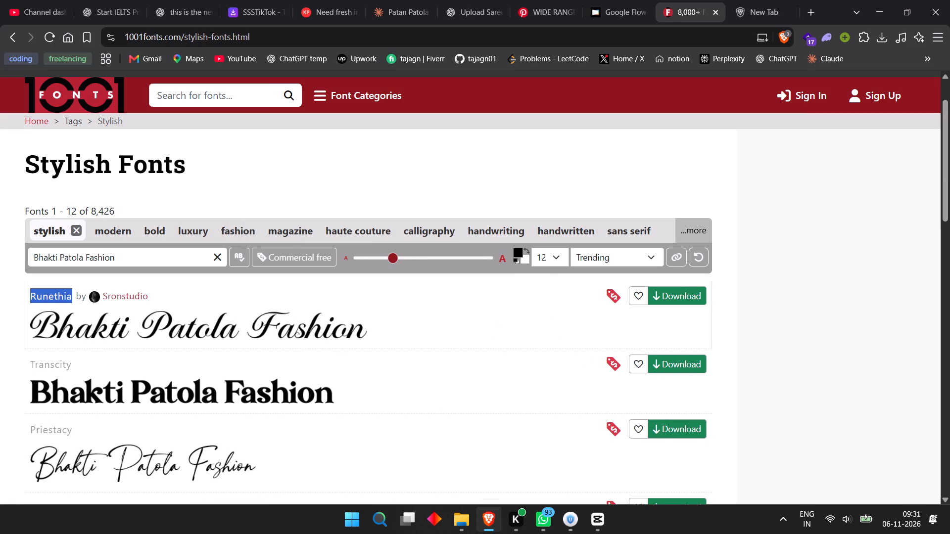
key(ctrl+c)
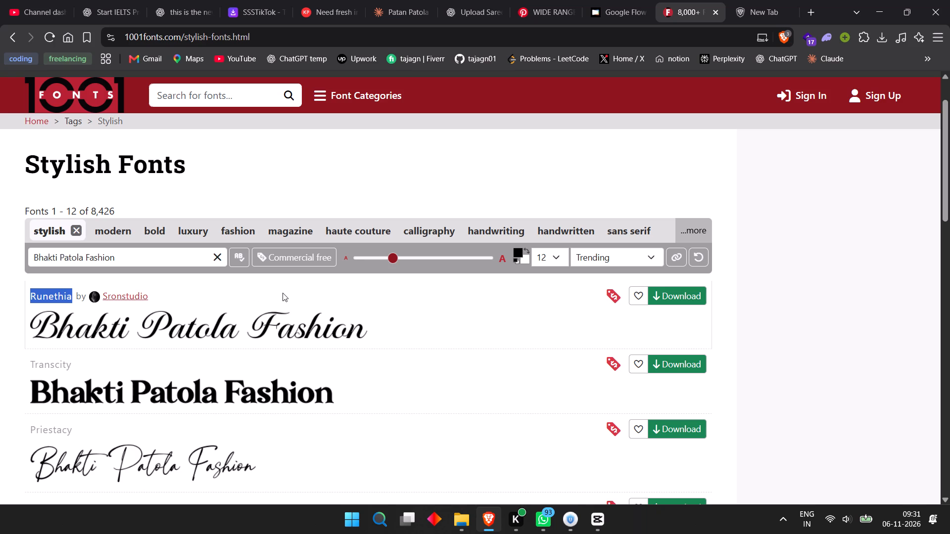
key(ctrl+c)
key(ctrl+c)
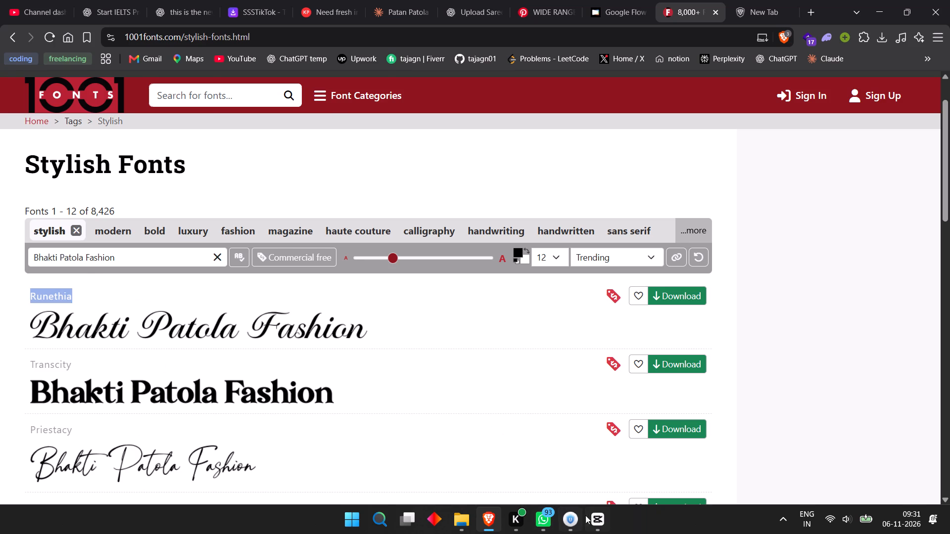
Switch to CapCut and add a default text clip at the start of Timeline 02.
click(587, 516)
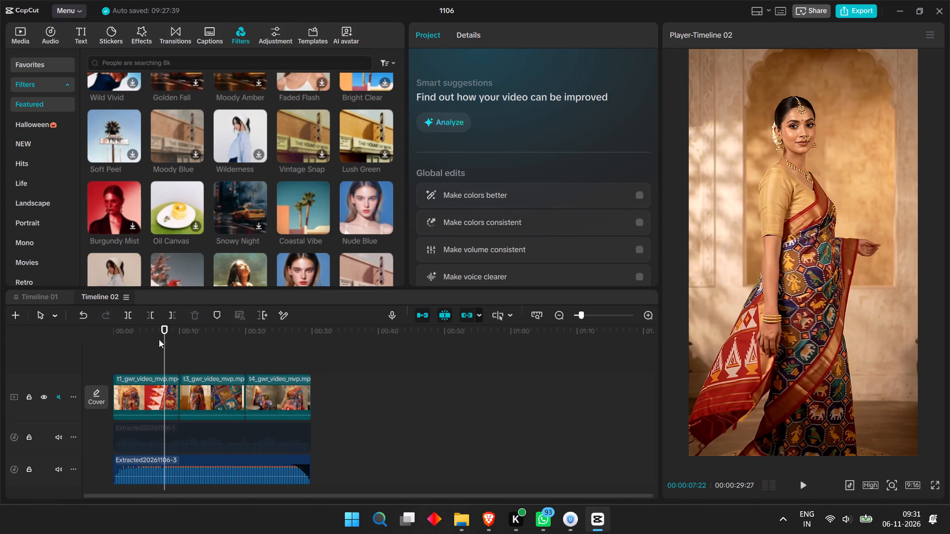
drag(161, 337, 60, 327)
click(84, 32)
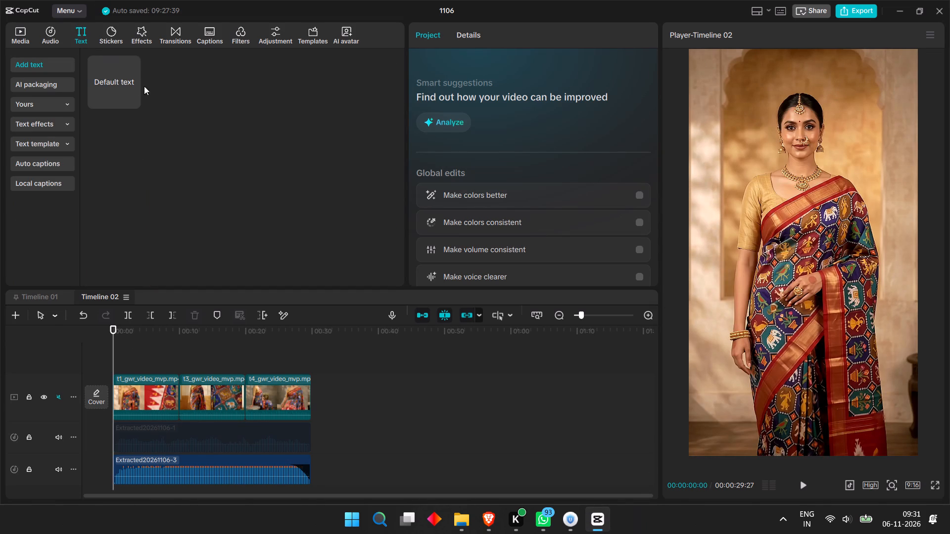
click(134, 101)
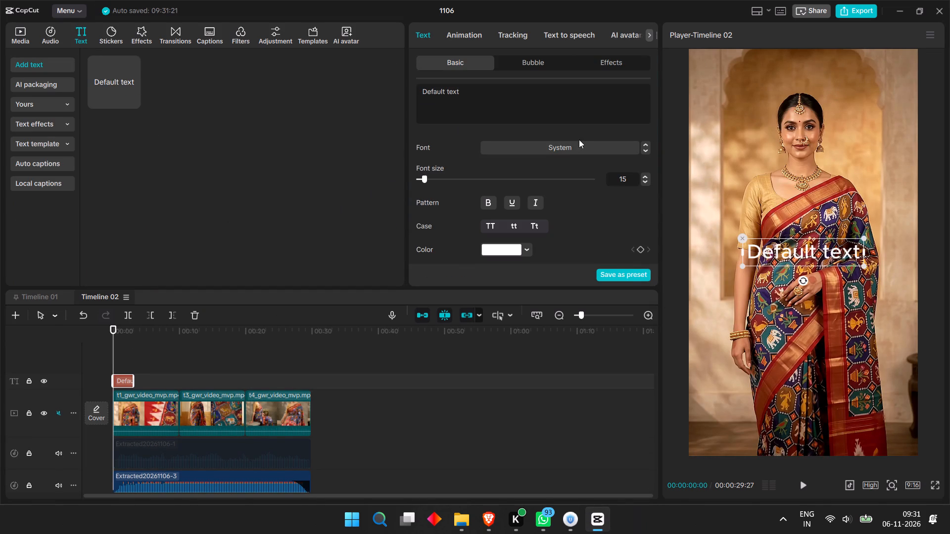
Search the text clip's available fonts for "Runethia" using the copied name.
click(493, 97)
click(576, 145)
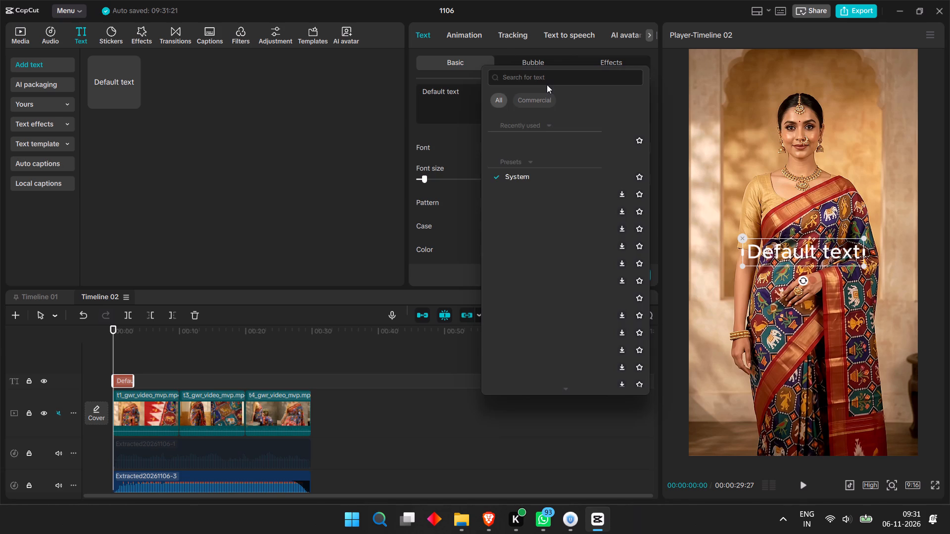
click(553, 78)
key(ctrl+v)
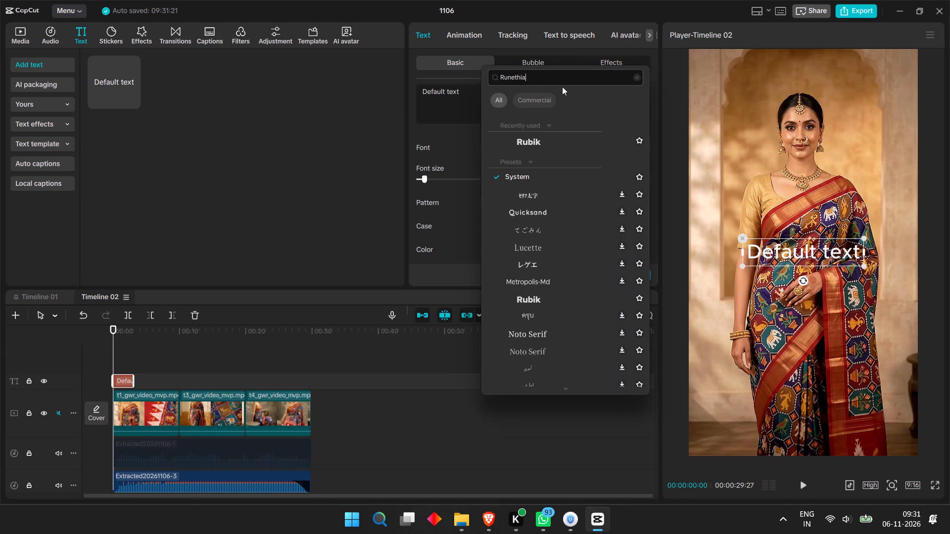
key(Return)
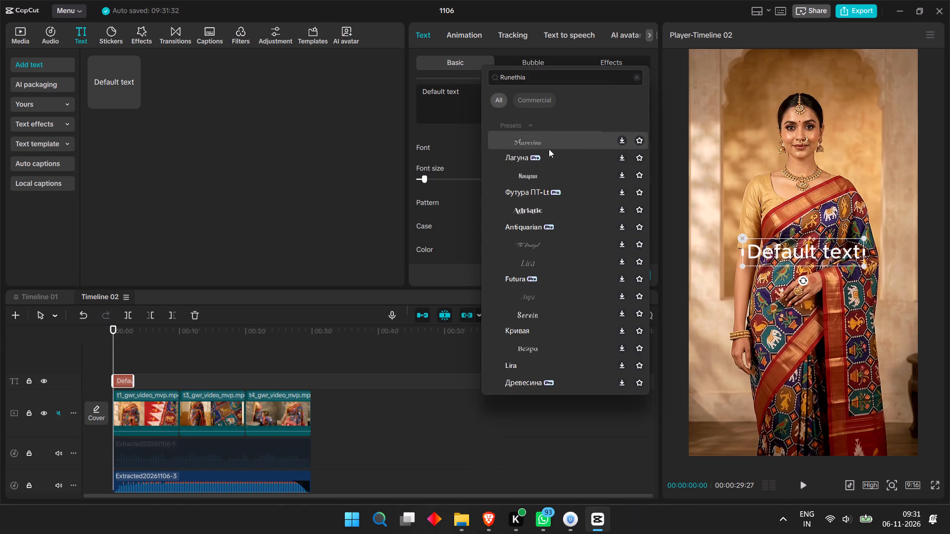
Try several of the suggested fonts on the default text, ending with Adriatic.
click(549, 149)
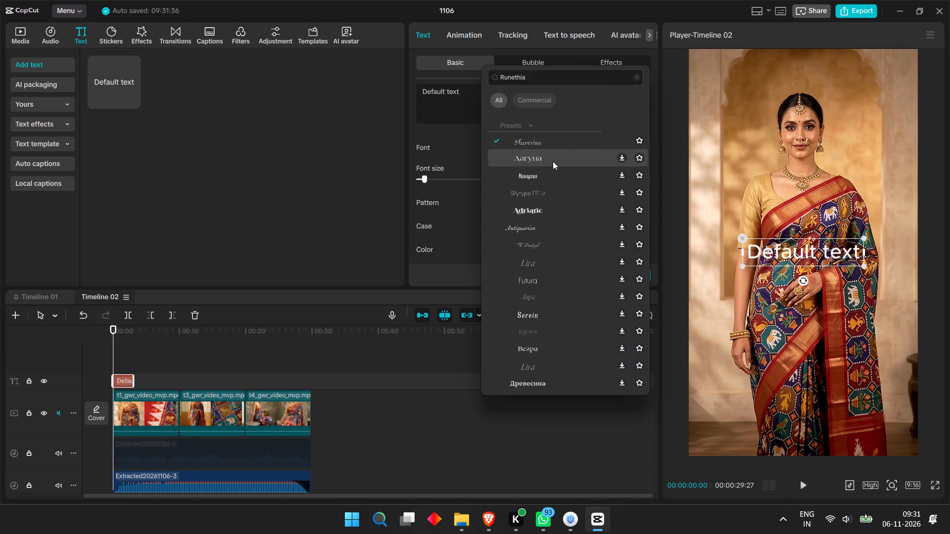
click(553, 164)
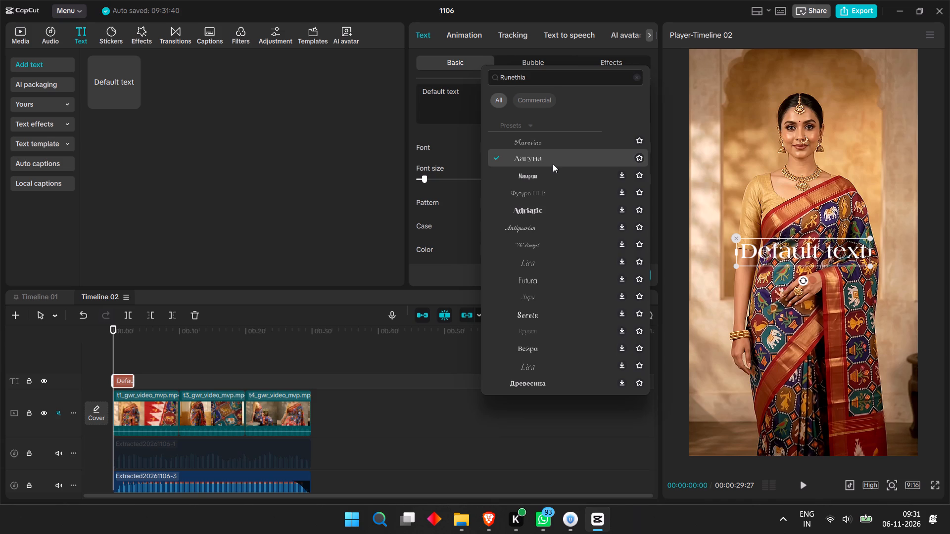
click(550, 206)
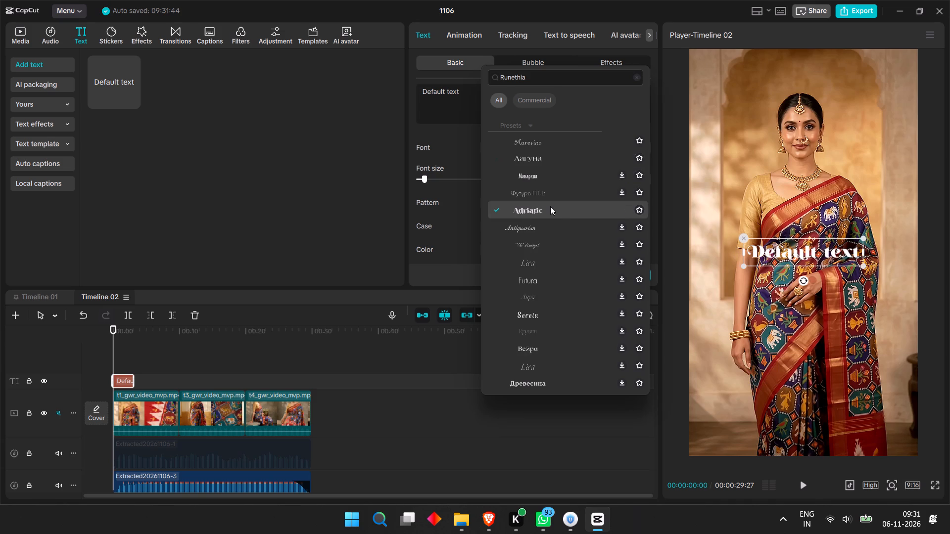
Copy "Bhakti Patola Fashion" from the fonts page in the browser and replace the CapCut clip's default text with it.
click(488, 518)
drag(127, 267, 16, 255)
key(ctrl+c)
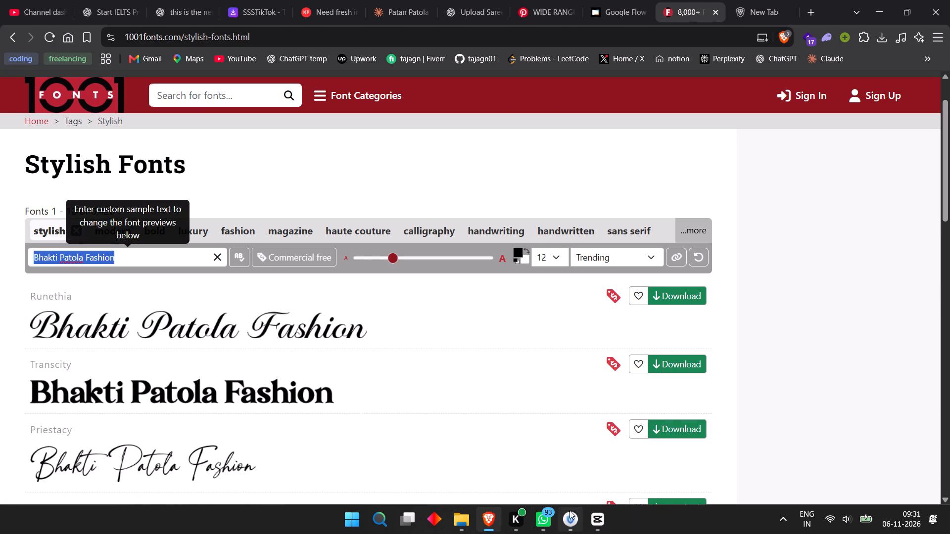
click(606, 519)
drag(491, 97, 355, 92)
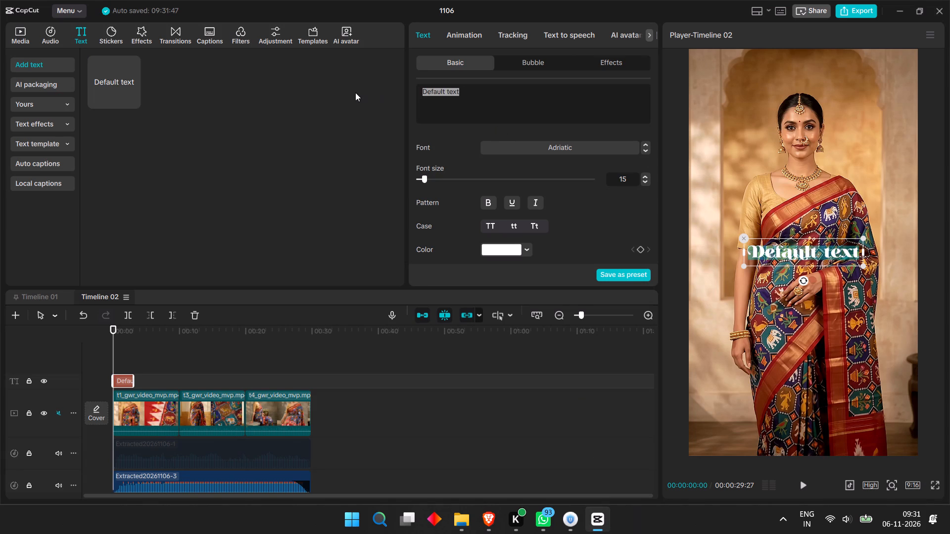
key(ctrl+v)
Move the brand text down to the lower part of the video frame and shrink it to about two thirds of its width.
drag(789, 255, 795, 277)
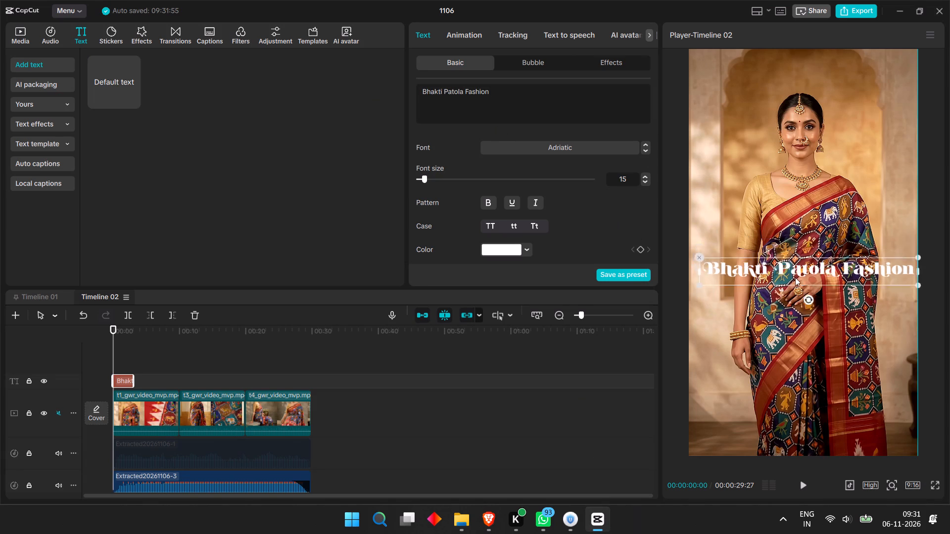
drag(795, 277, 797, 404)
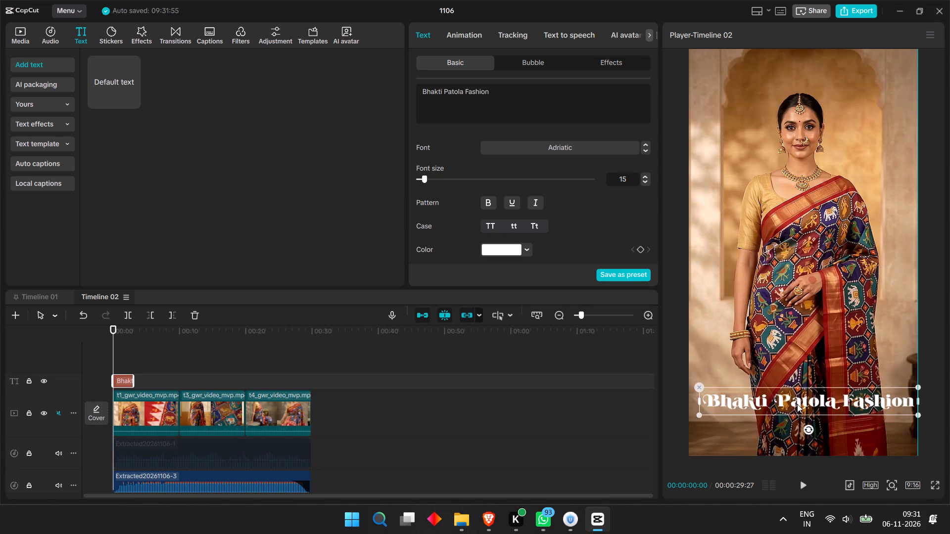
drag(797, 404, 796, 382)
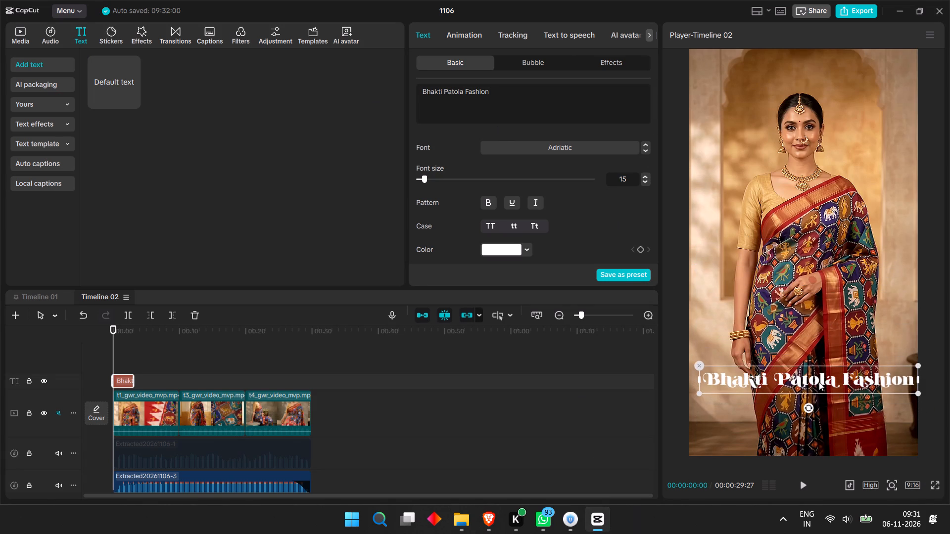
drag(915, 391, 867, 389)
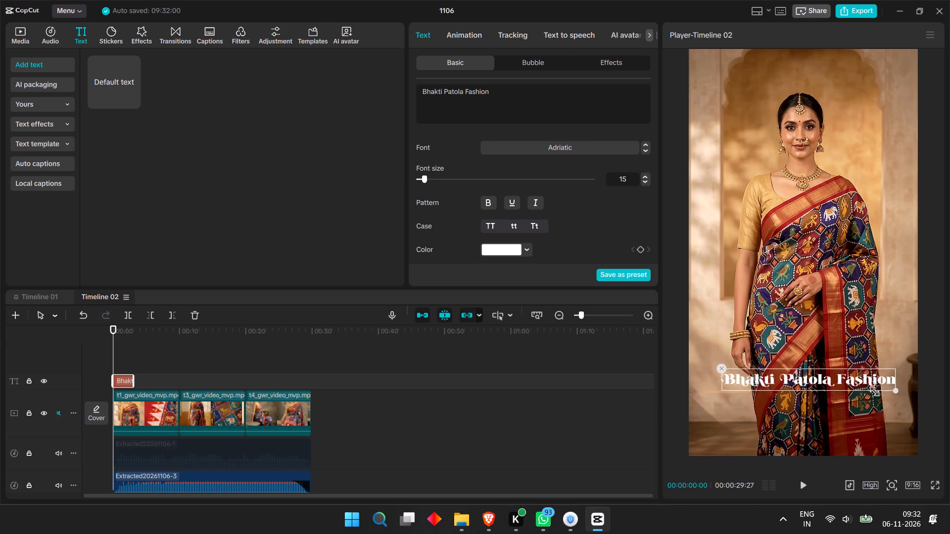
drag(867, 389, 844, 388)
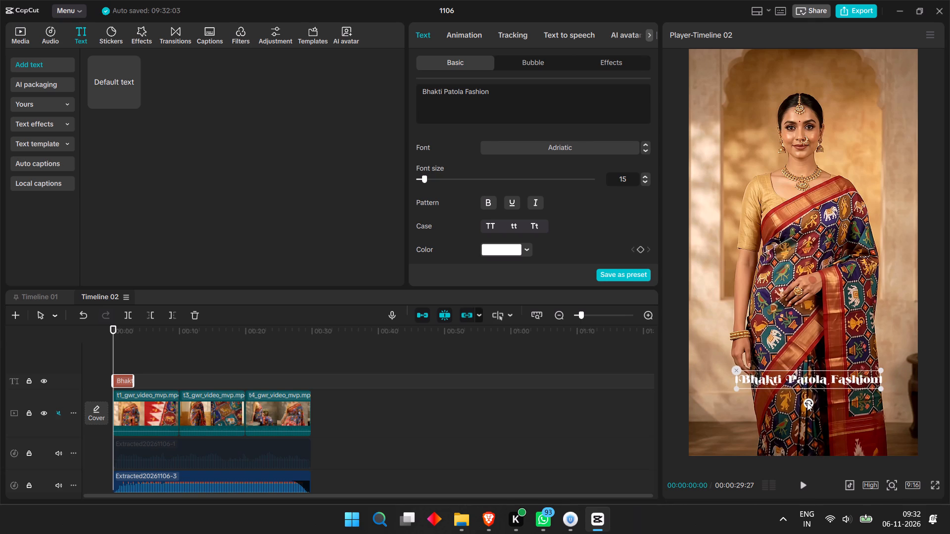
Rotate the brand text to vertical, reading top to bottom, and place it along the right edge of the video frame.
drag(807, 402, 785, 413)
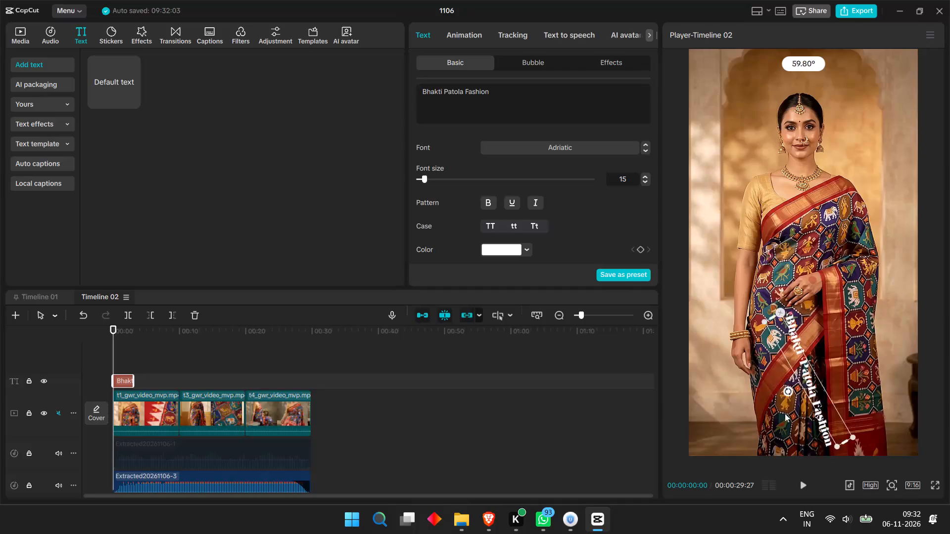
drag(785, 413, 844, 381)
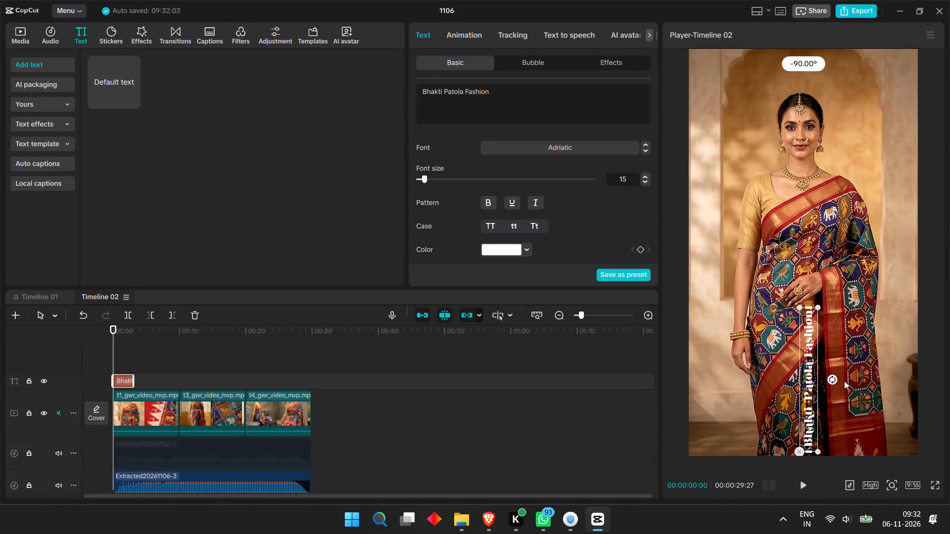
drag(844, 381, 842, 379)
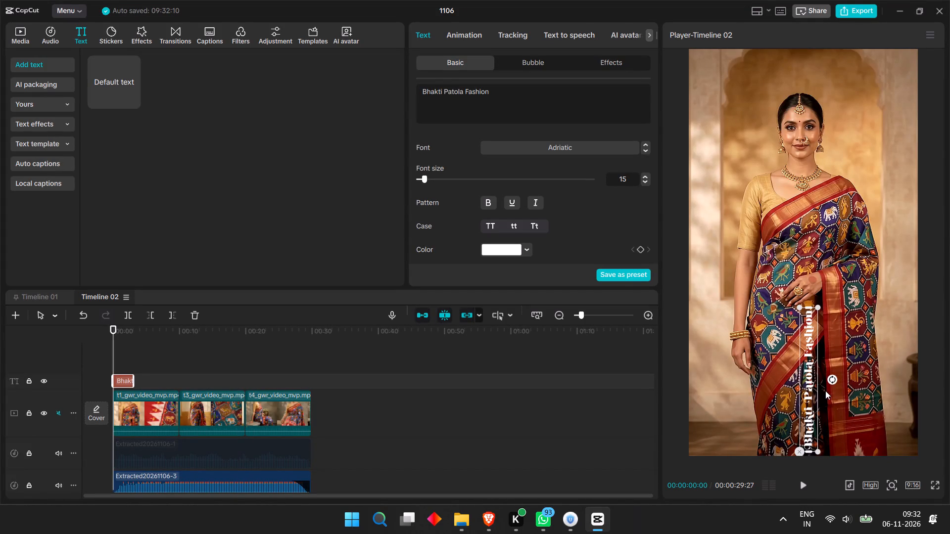
drag(808, 400, 907, 361)
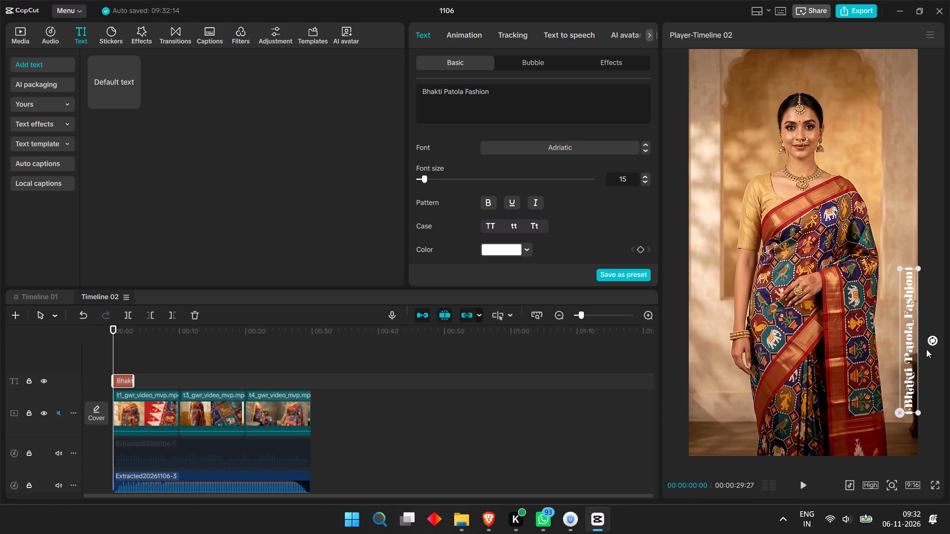
drag(932, 342, 845, 338)
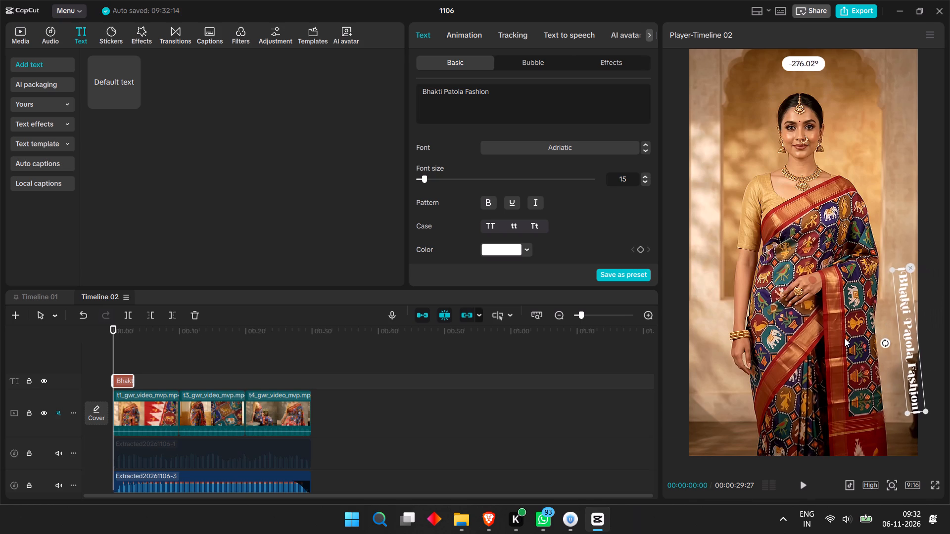
drag(845, 338, 846, 332)
Try the commercial fonts Italianno and PlayfairDisplay on the brand text, then set its font to Handwriting.
click(508, 147)
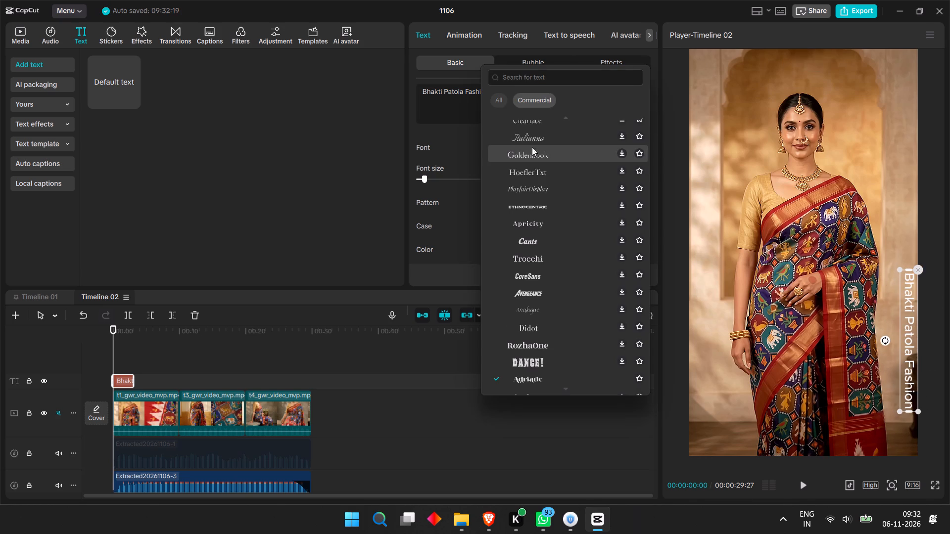
click(540, 139)
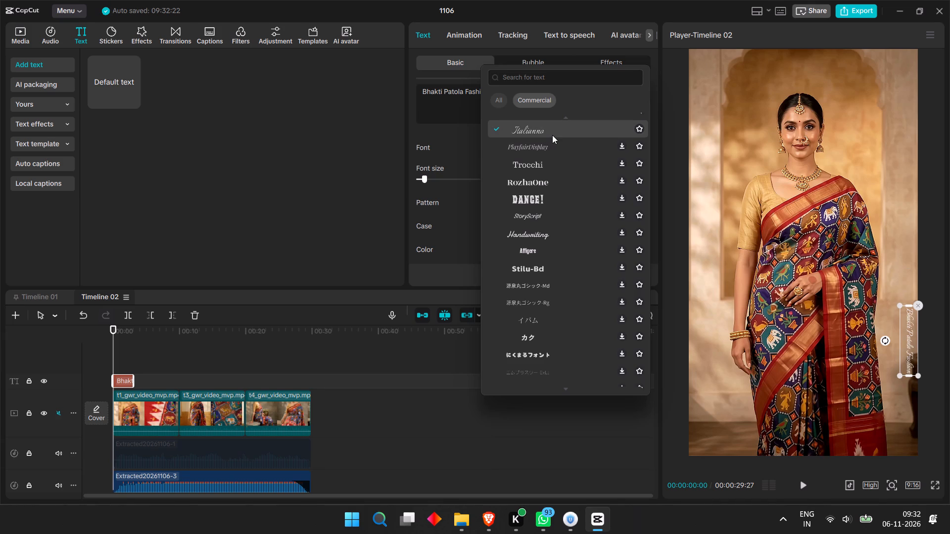
click(546, 143)
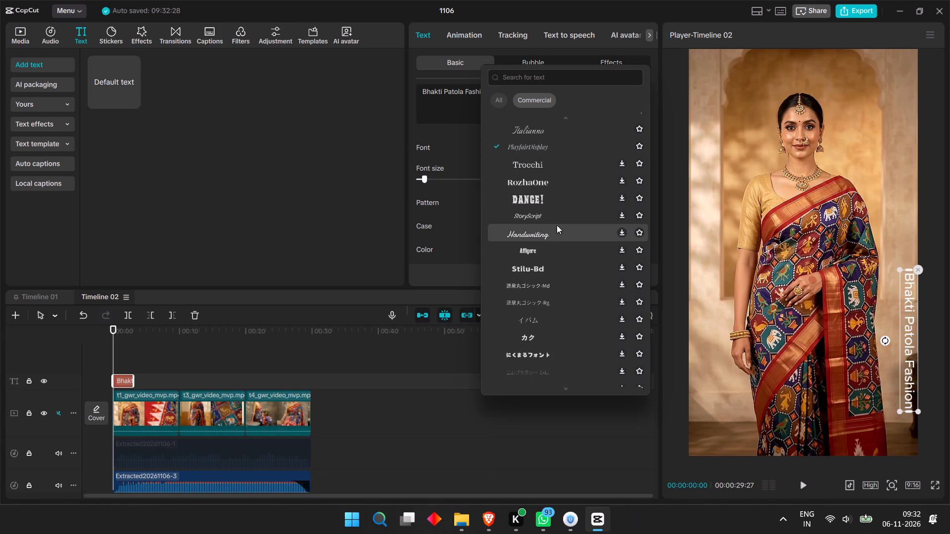
click(553, 239)
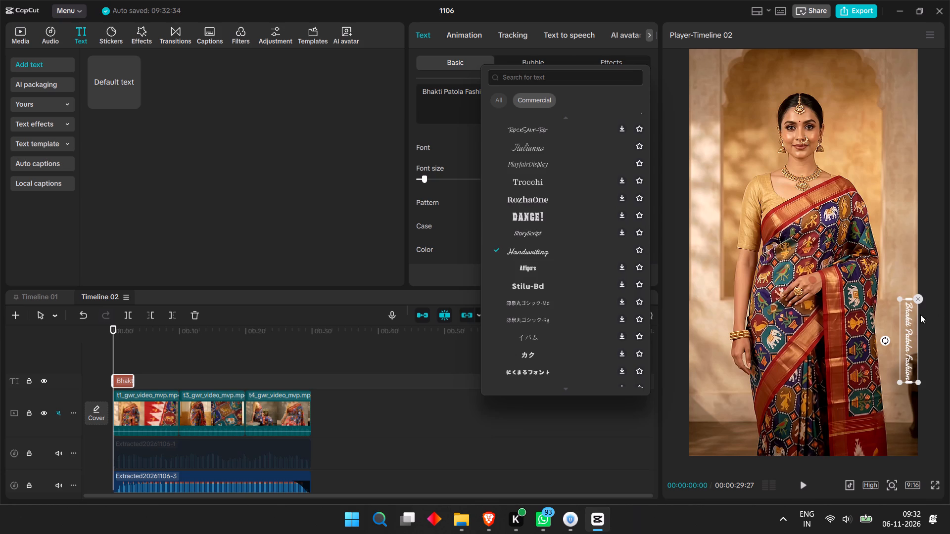
Move the vertical brand text to the left edge of the video frame, in the upper part beside the model's head.
drag(910, 324, 701, 275)
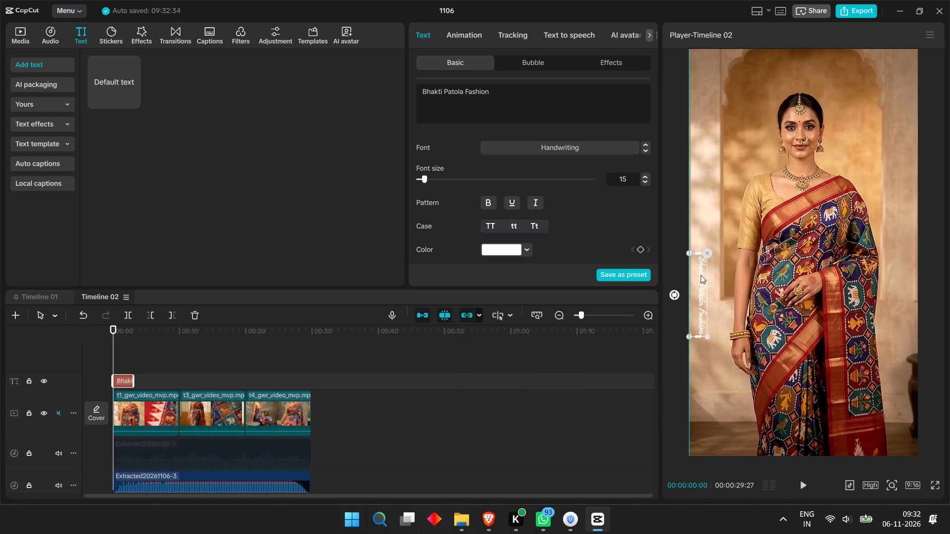
drag(701, 275, 703, 157)
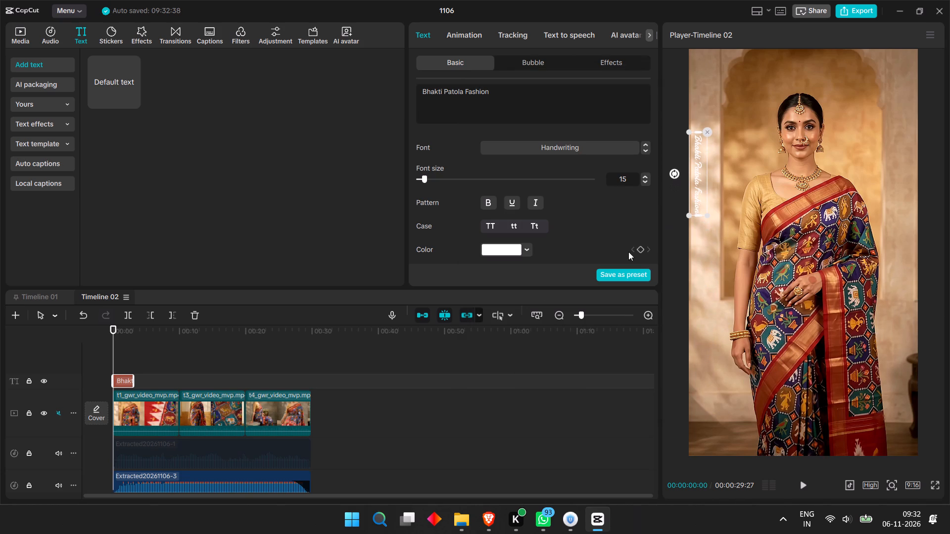
Extend the brand text clip on Timeline 02 to the end of the third video clip.
drag(135, 380, 290, 386)
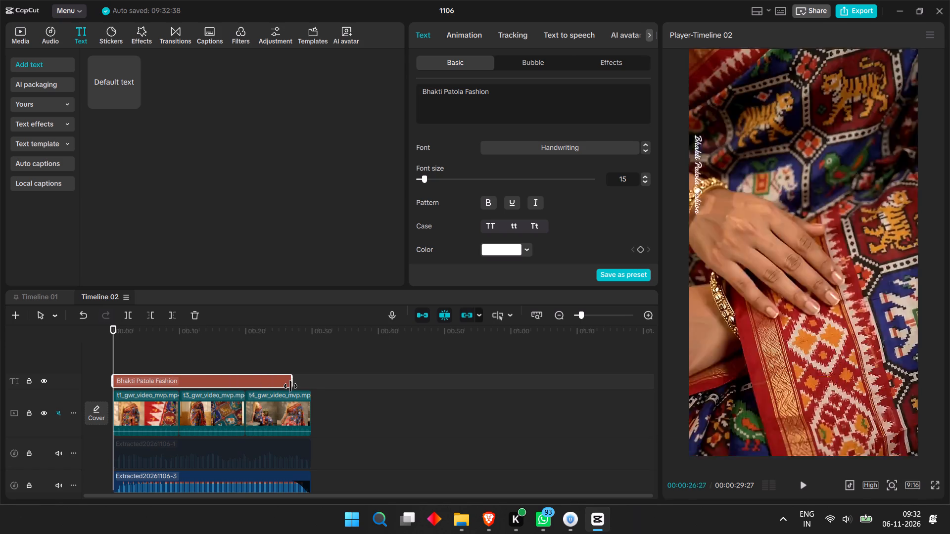
drag(290, 386, 309, 383)
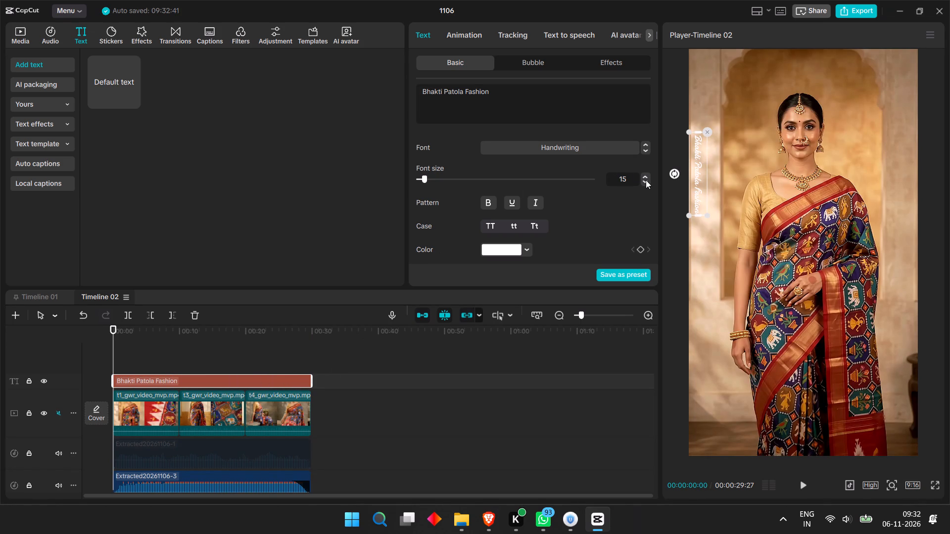
Set the brand text's font size to 18 and enlarge its scale to about 82%.
triple_click(646, 175)
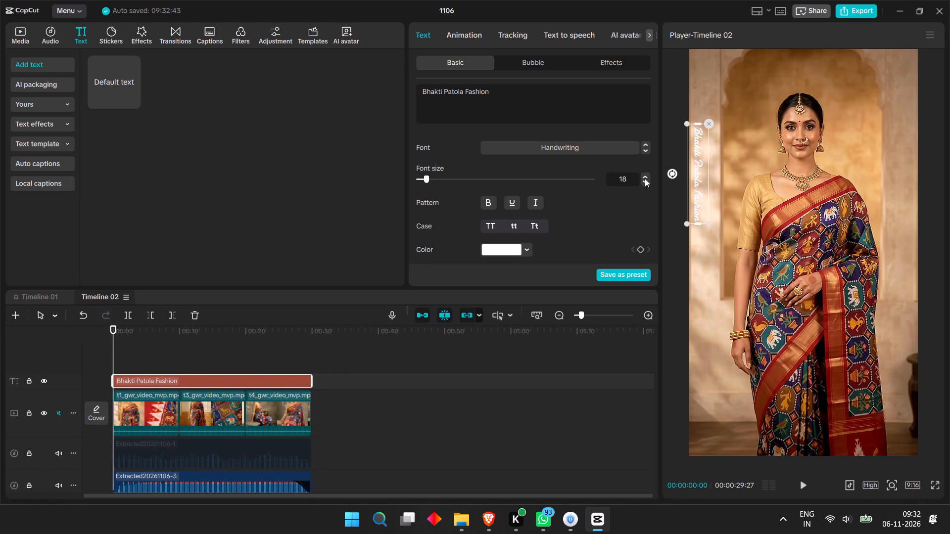
scroll(452, 205, down, 5)
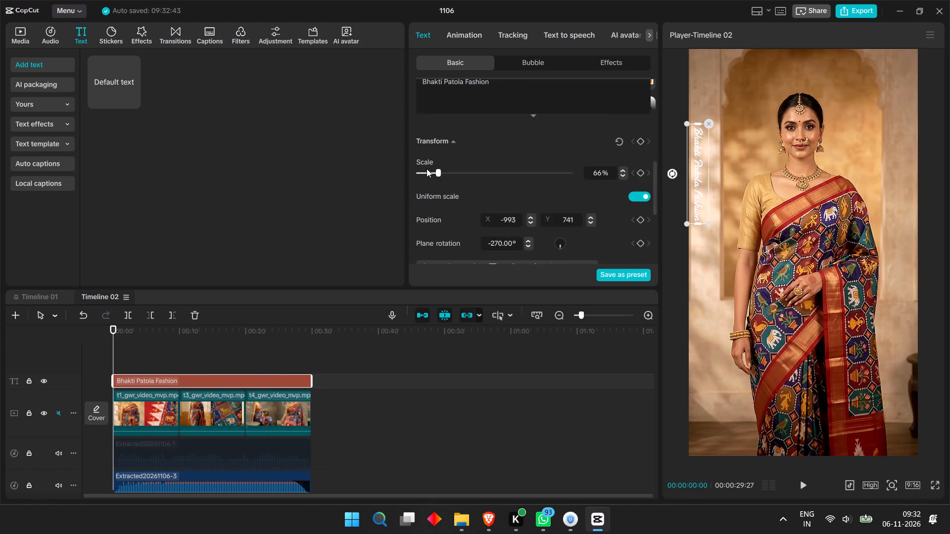
drag(438, 170, 447, 170)
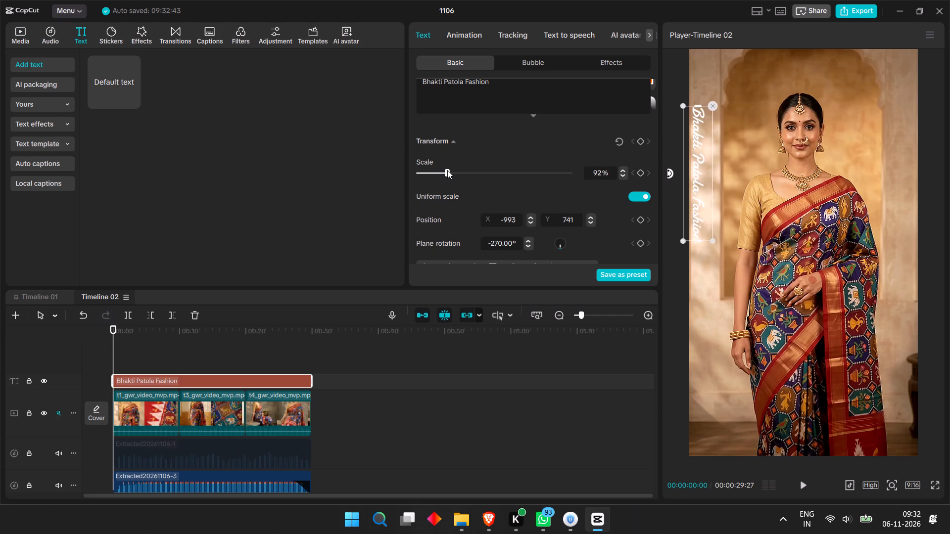
drag(447, 170, 443, 171)
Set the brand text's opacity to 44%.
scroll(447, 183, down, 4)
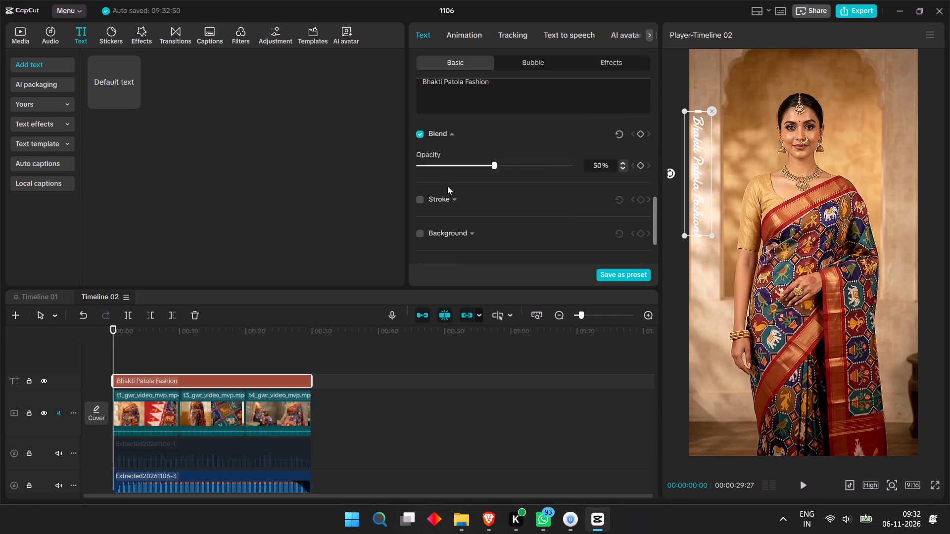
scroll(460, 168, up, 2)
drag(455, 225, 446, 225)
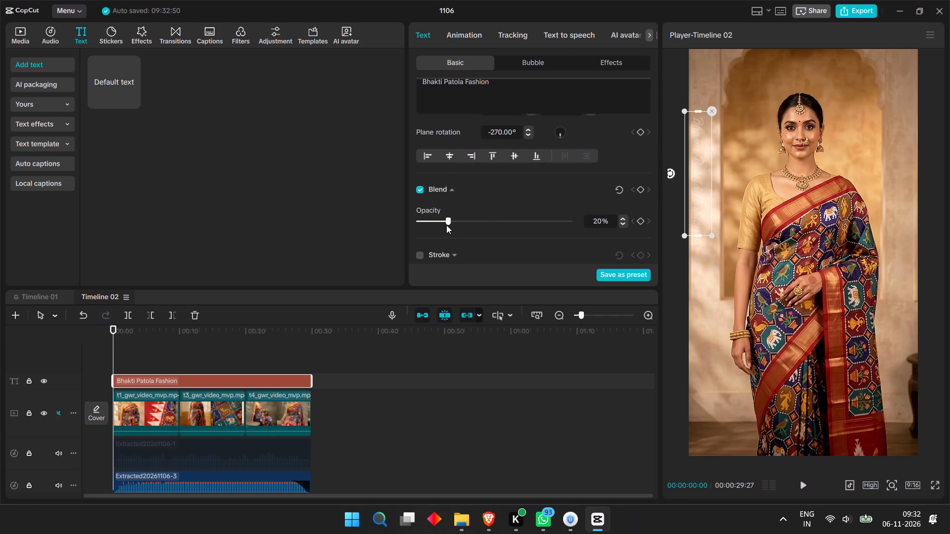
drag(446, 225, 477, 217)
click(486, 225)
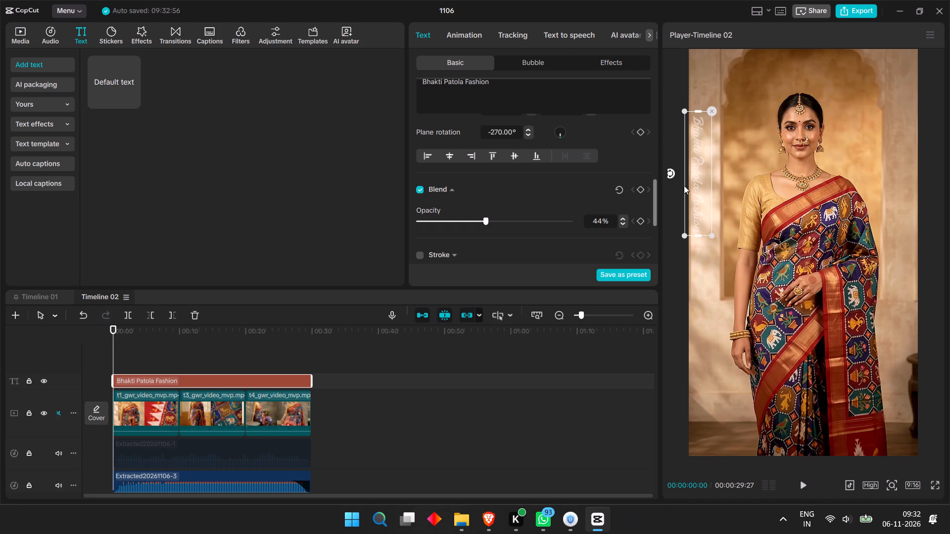
Move the brand text to the lower part of the video frame and rotate it to horizontal, at -360°.
drag(693, 178, 760, 391)
drag(735, 383, 761, 399)
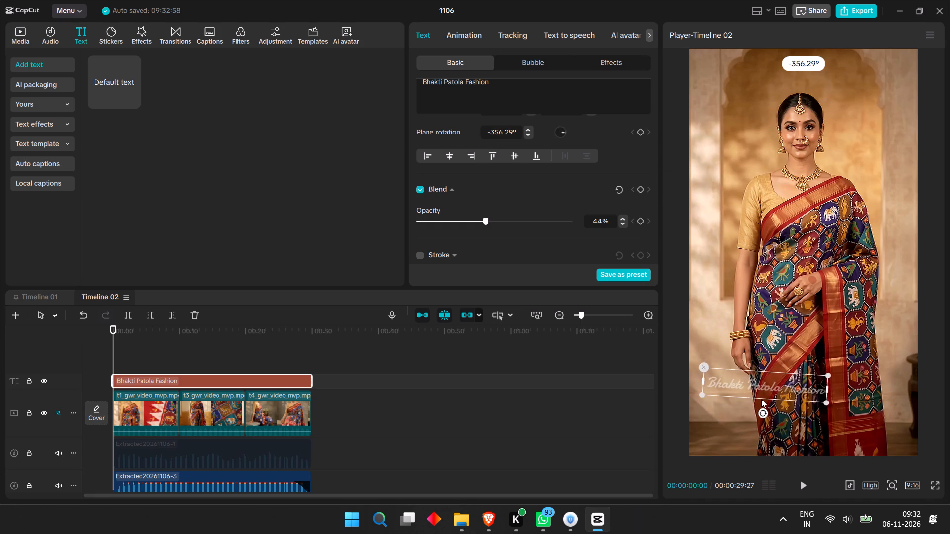
drag(761, 399, 758, 399)
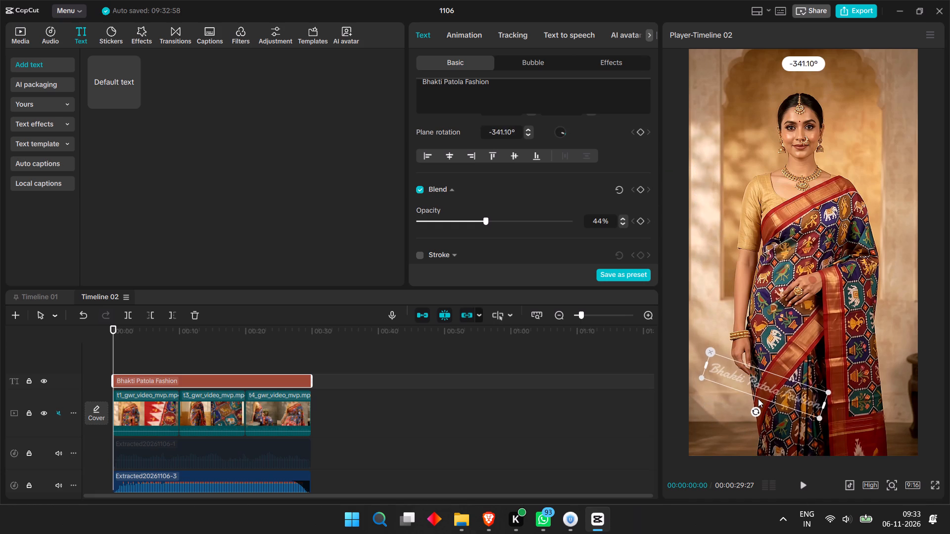
drag(758, 399, 761, 397)
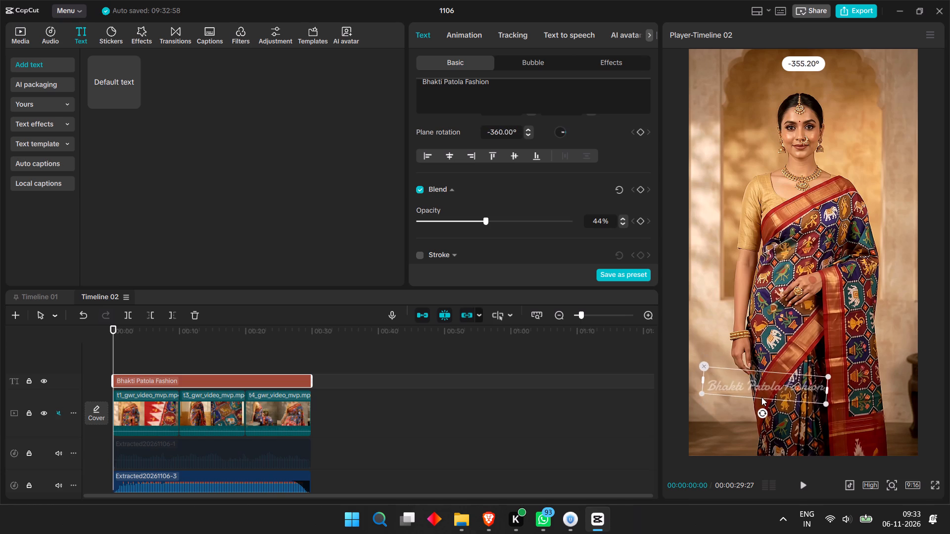
drag(761, 397, 762, 397)
Center the horizontal brand text across the lower part of the video frame, at about X 0, Y -1260.
drag(766, 389, 802, 389)
click(786, 318)
click(781, 385)
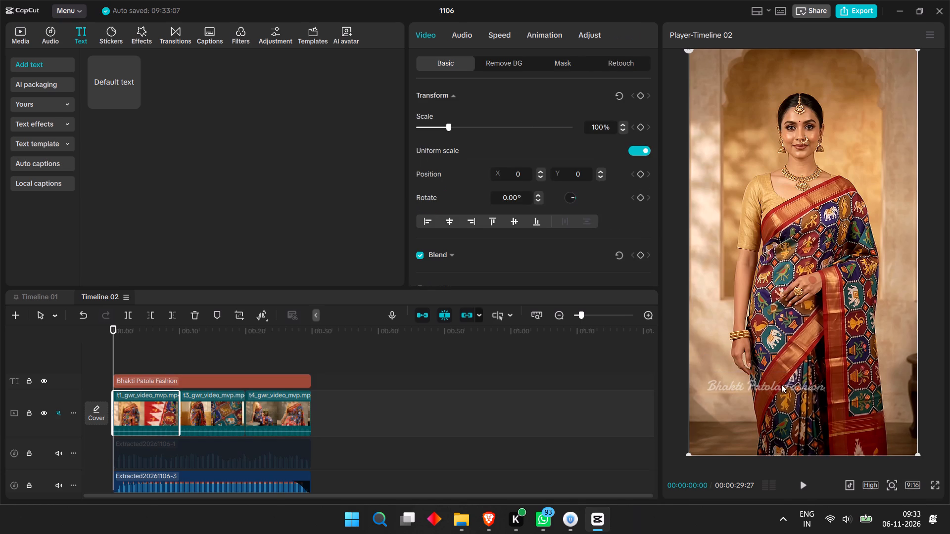
click(773, 387)
click(229, 387)
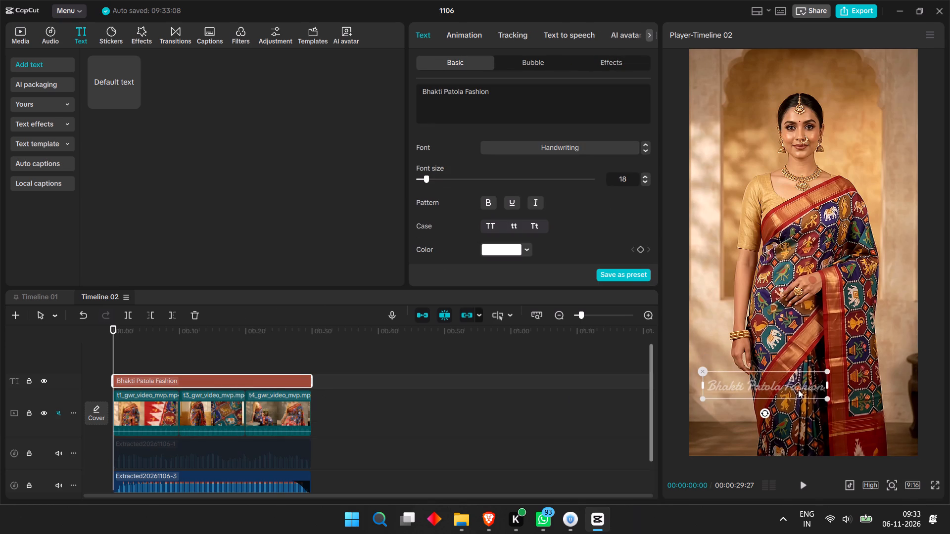
drag(798, 390, 838, 389)
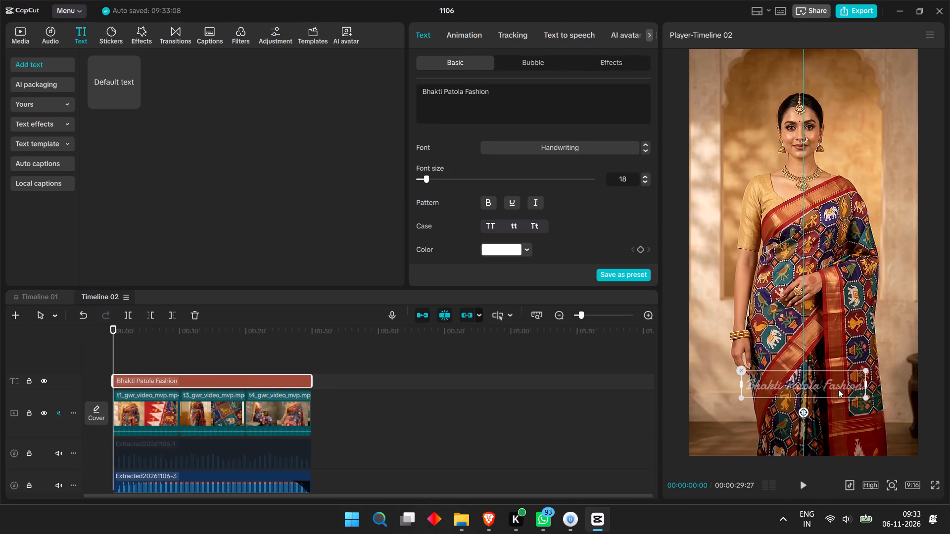
drag(838, 389, 837, 397)
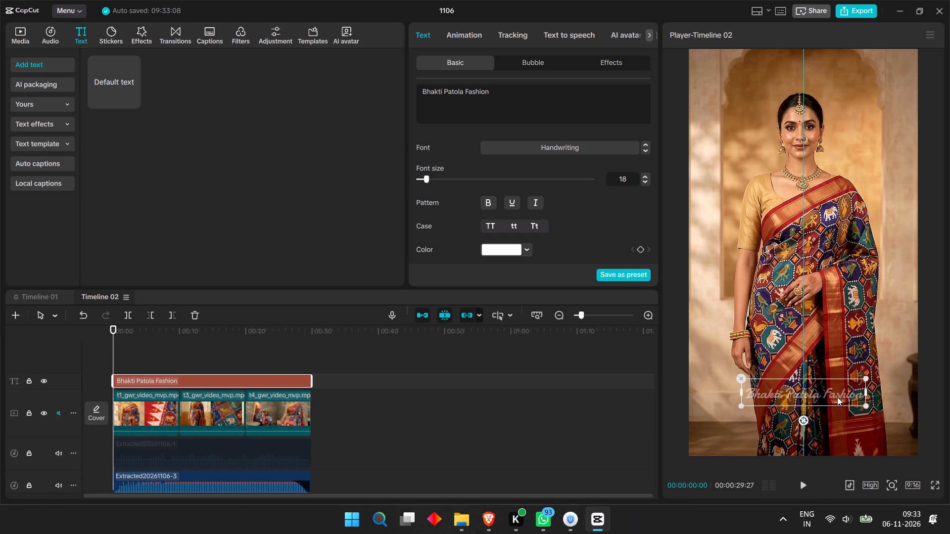
drag(837, 397, 837, 390)
Enlarge the brand text slightly and set its opacity to 54%.
scroll(496, 213, down, 5)
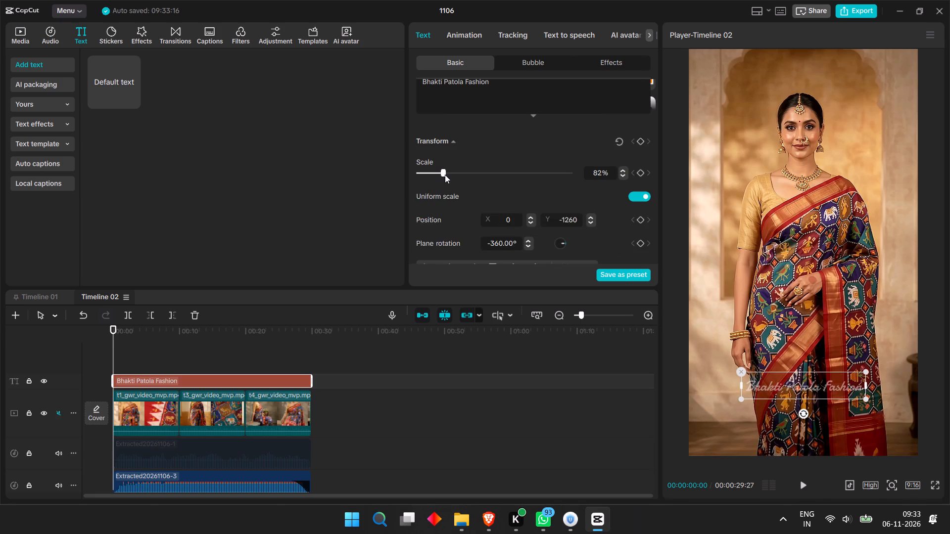
click(445, 175)
scroll(441, 198, down, 2)
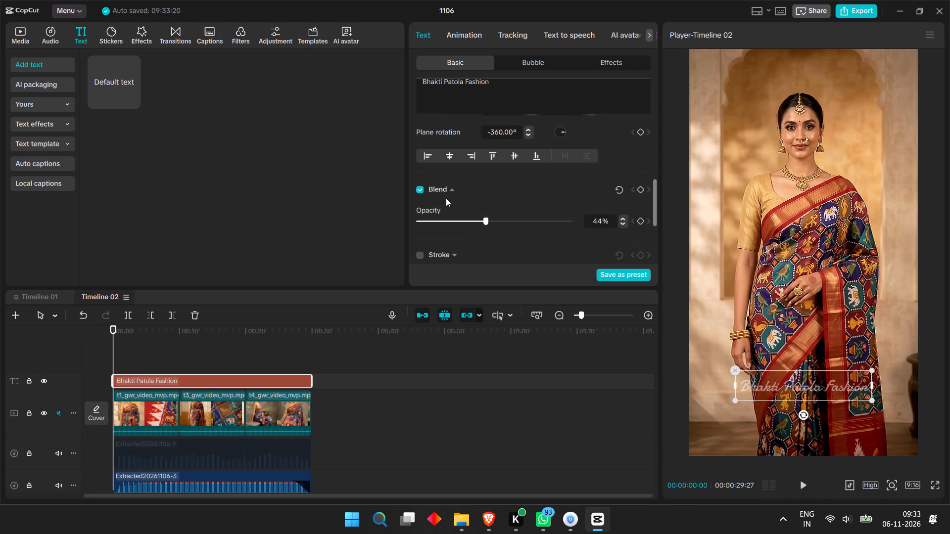
click(493, 220)
click(497, 219)
click(501, 219)
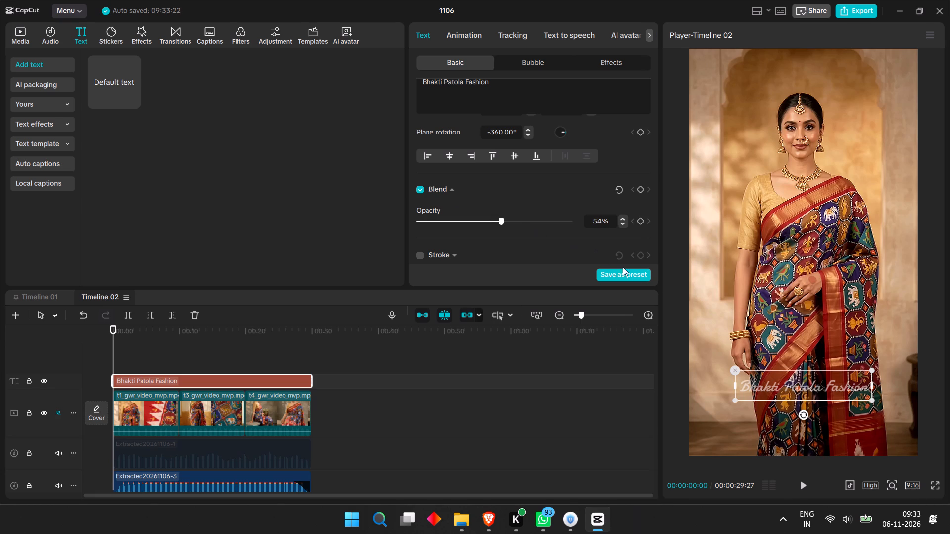
Play the first clip of Timeline 02 to check the brand text, and return the playhead to the start.
key(space)
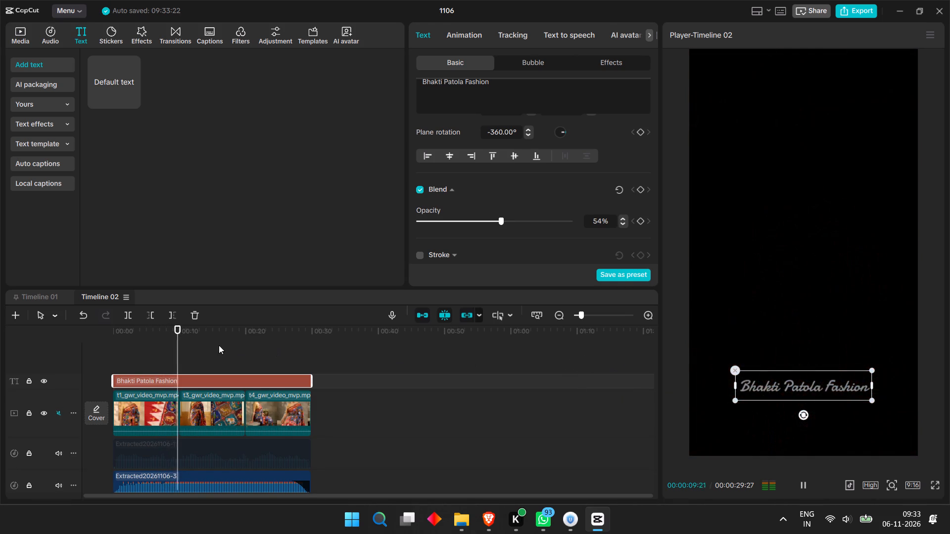
drag(182, 330, 14, 332)
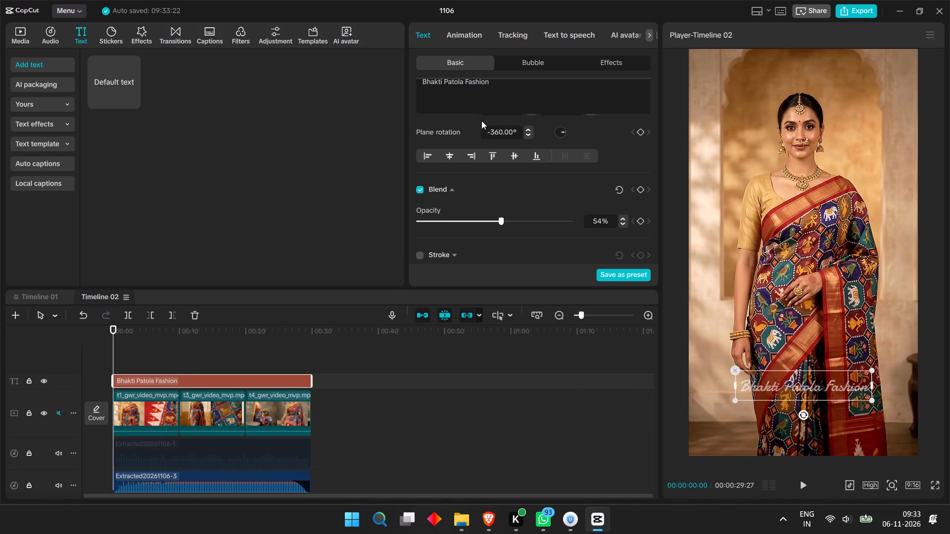
scroll(483, 122, up, 6)
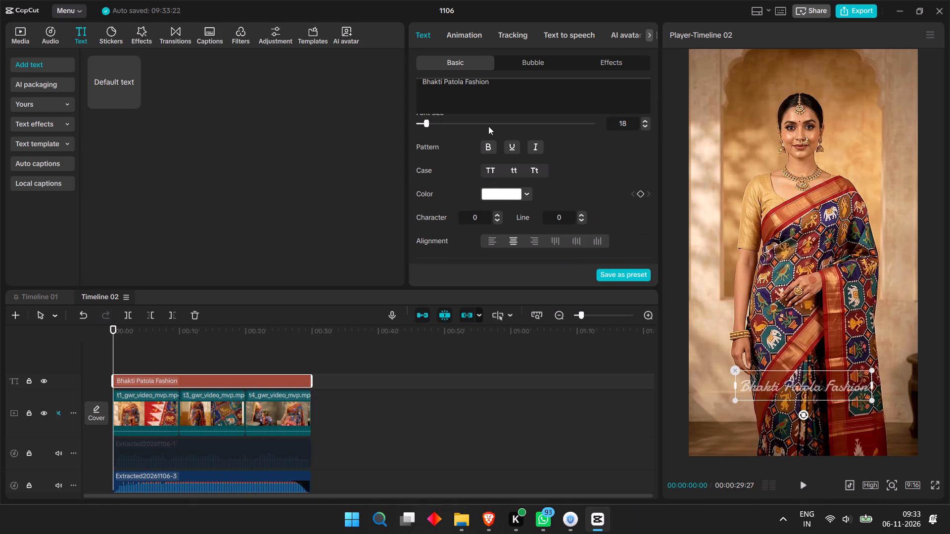
scroll(488, 126, up, 2)
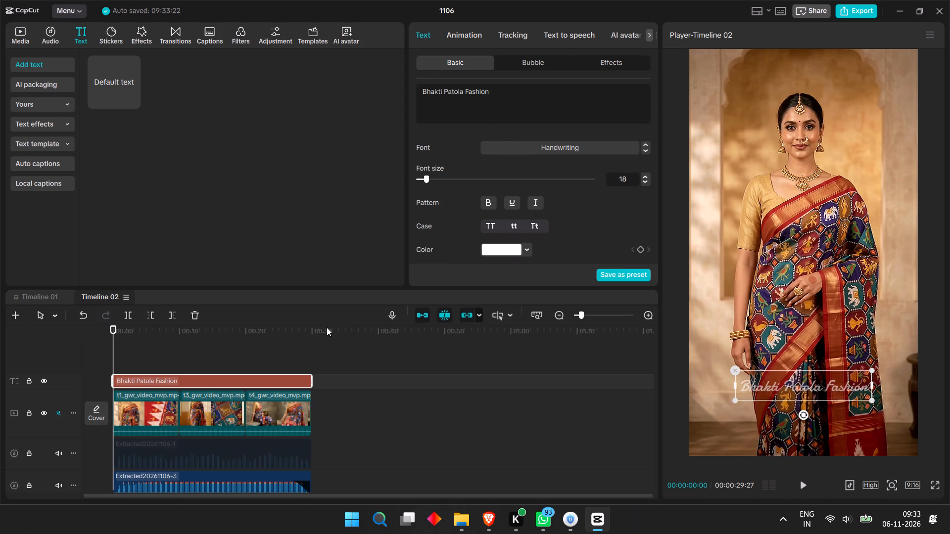
Copy the brand text from Timeline 02 and paste it at the start of Timeline 01.
key(ctrl+c)
click(36, 299)
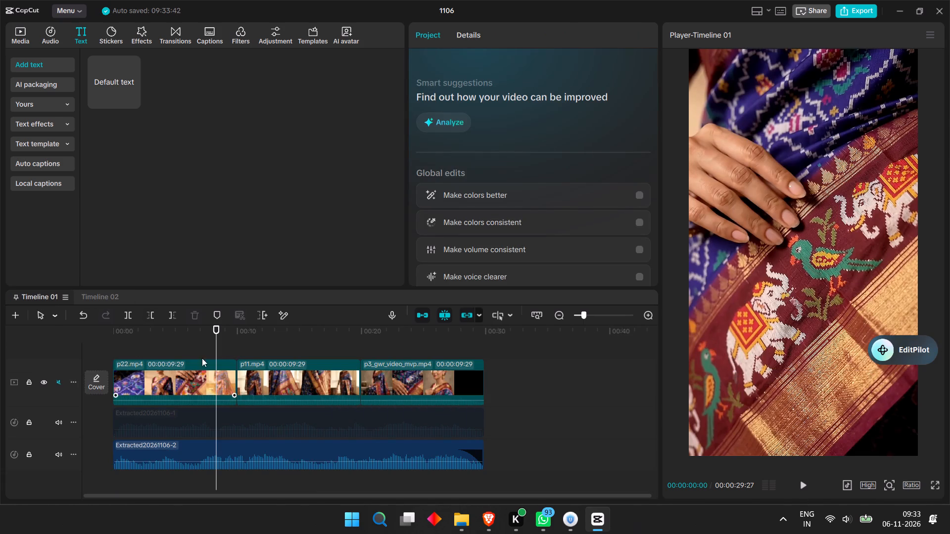
drag(215, 339, 44, 343)
key(ctrl+v)
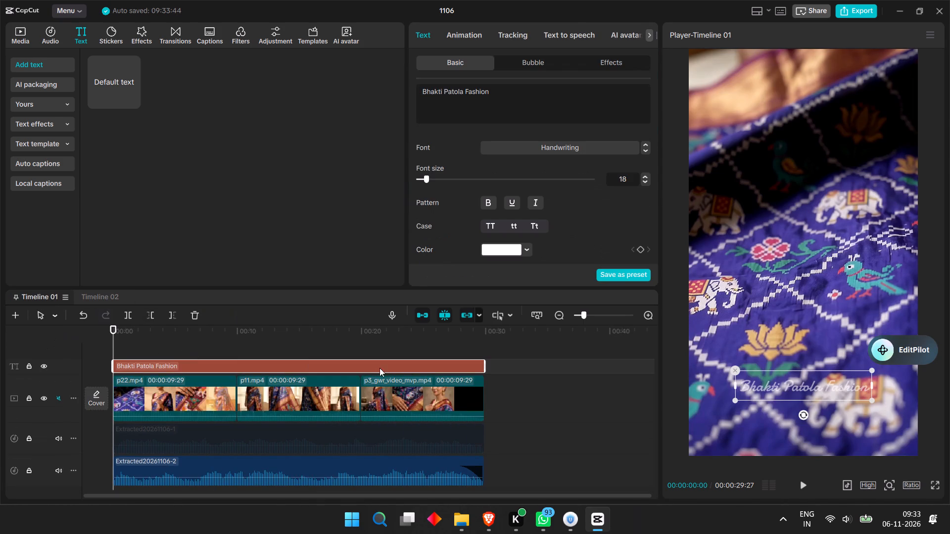
Play Timeline 01 to check the brand text over all clips, moving the floating EditPilot widget off the preview.
key(space)
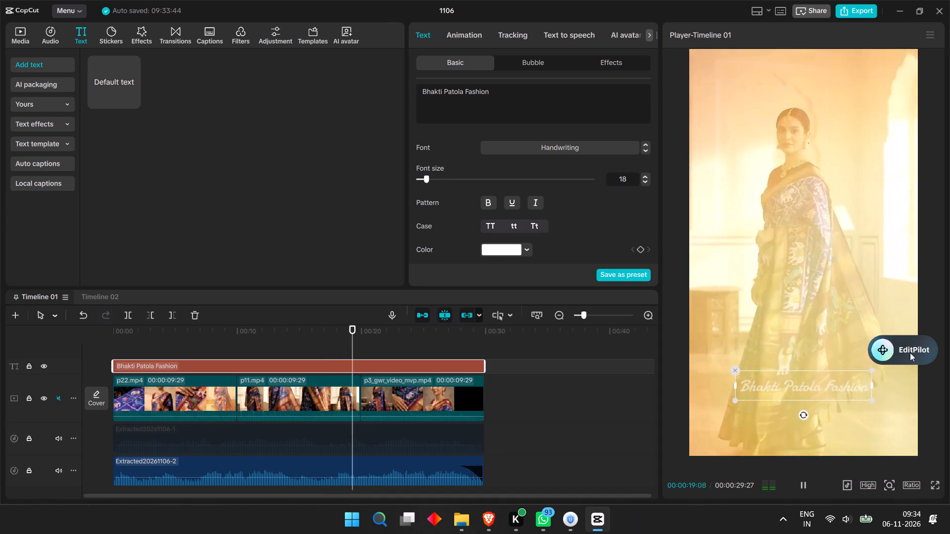
drag(910, 353, 584, 498)
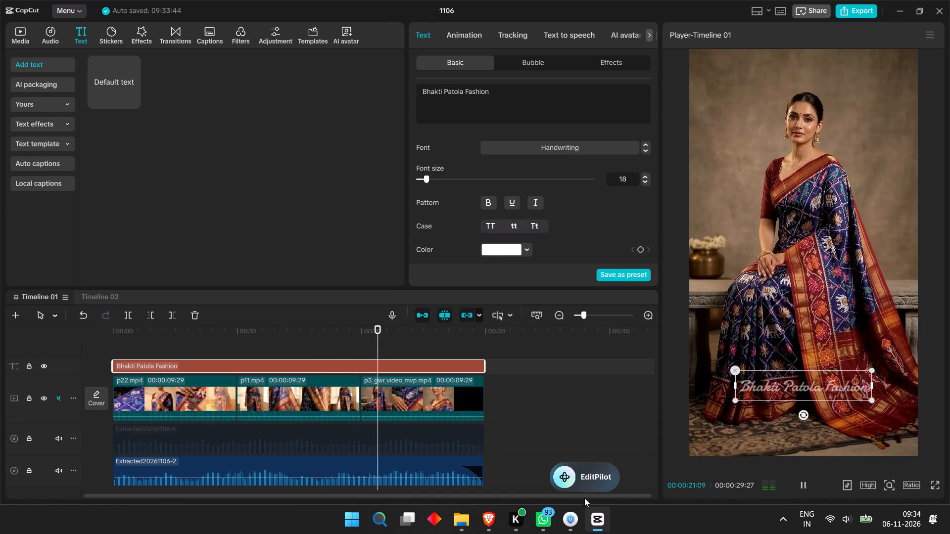
drag(584, 498, 949, 18)
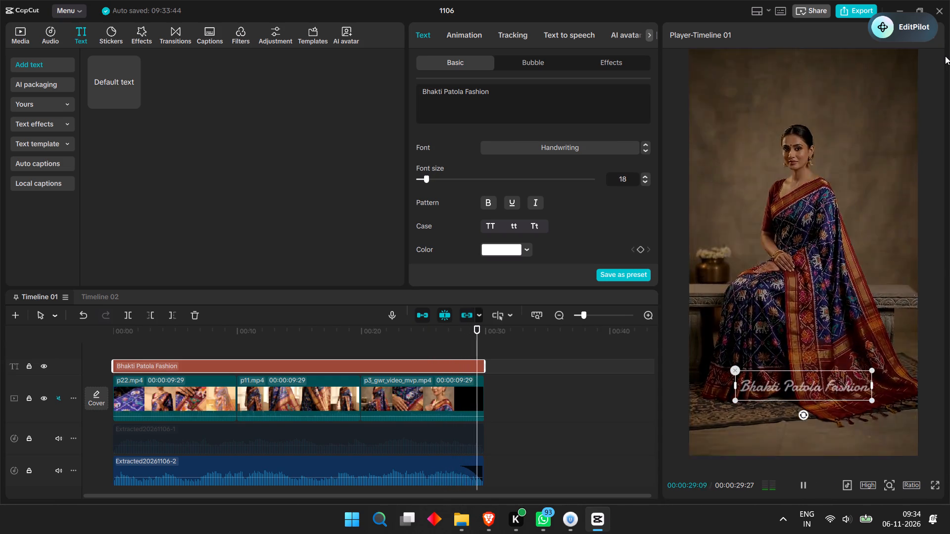
Switch to Timeline 02 and play it through to review the brand text over all three clips.
click(79, 295)
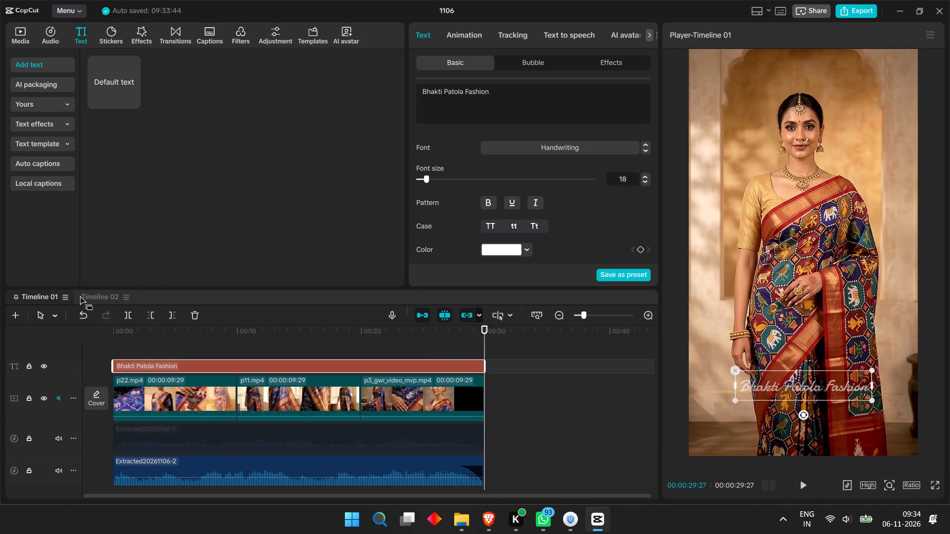
click(805, 485)
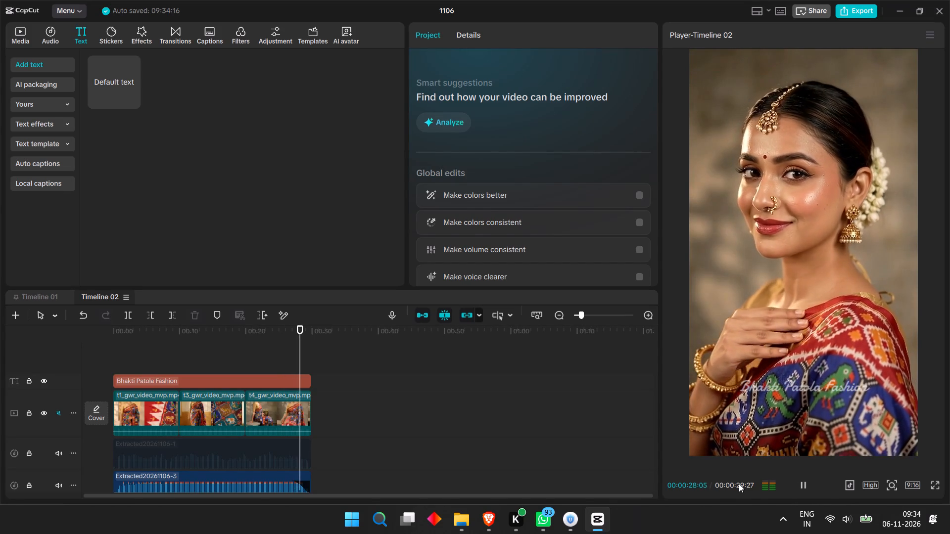
key(space)
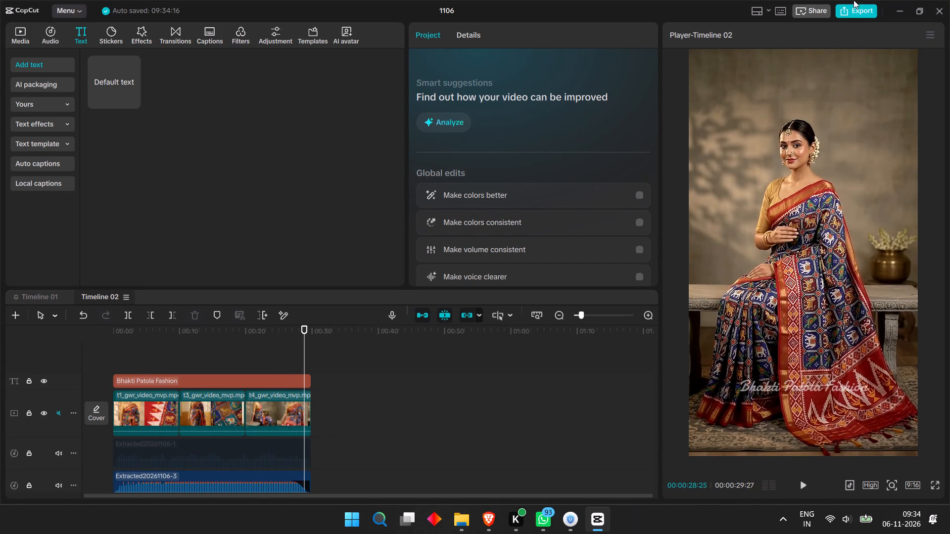
Start exporting Timeline 02 and name the output video "Bhakti Patola Fashion 2".
click(849, 20)
click(856, 13)
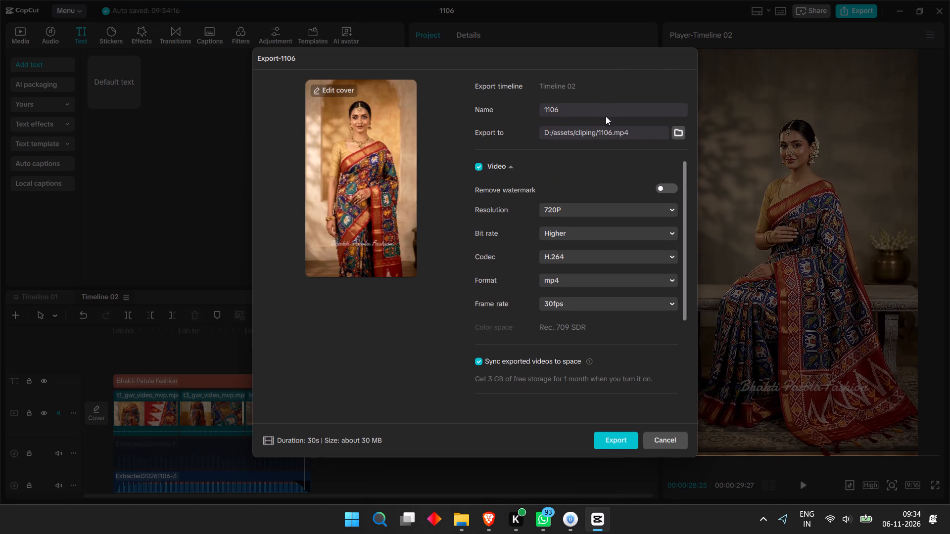
drag(602, 106, 502, 123)
key(ctrl+v)
key(space)
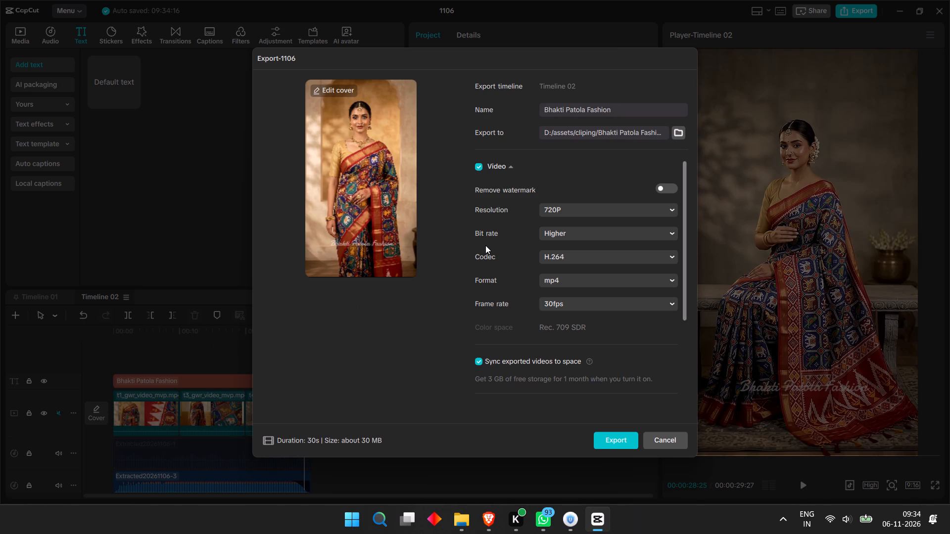
key(2)
Set the frame rate to 60fps, keep the 720P resolution, and export the Timeline 02 video, closing the export window when done.
click(574, 210)
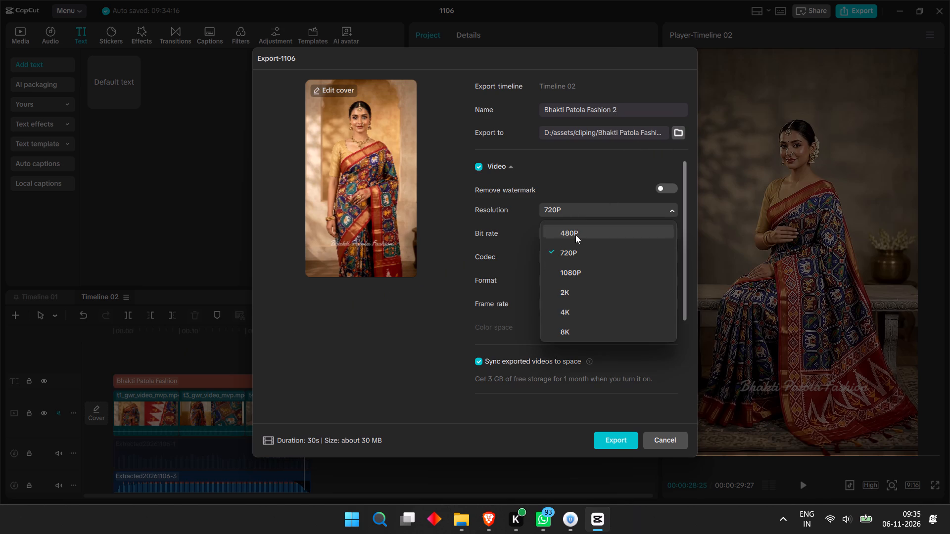
click(579, 210)
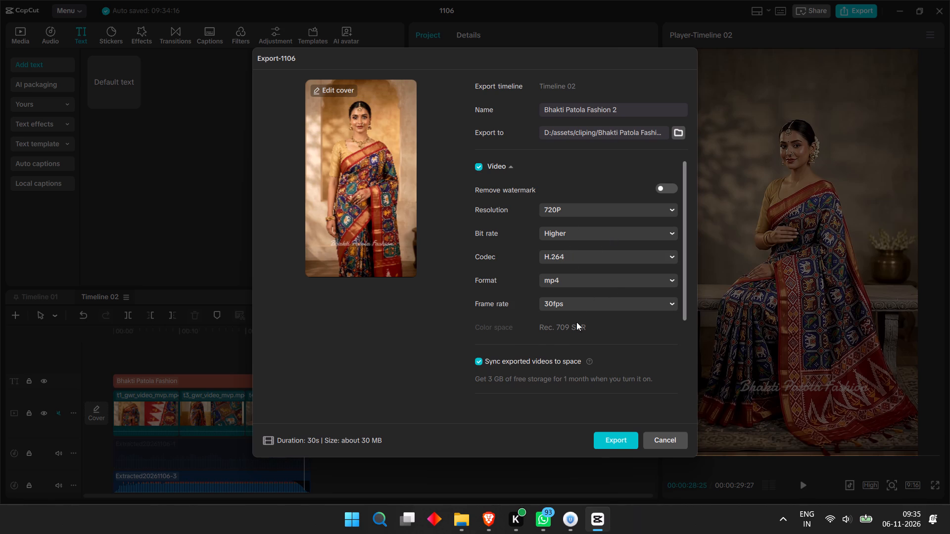
click(578, 303)
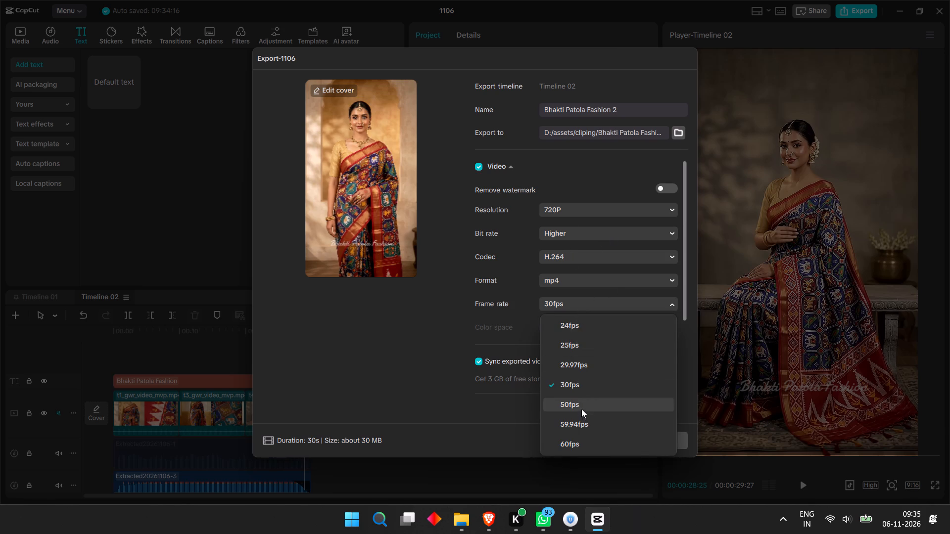
click(582, 448)
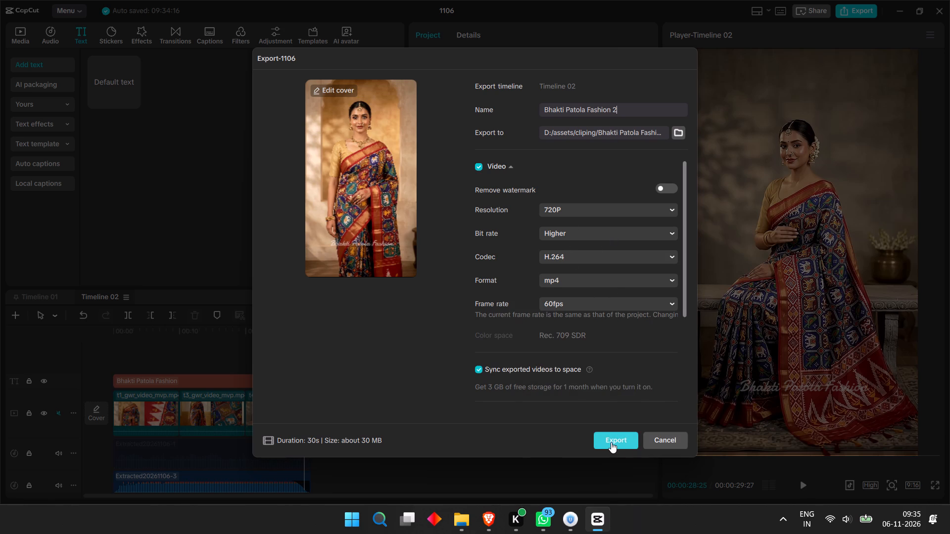
click(611, 442)
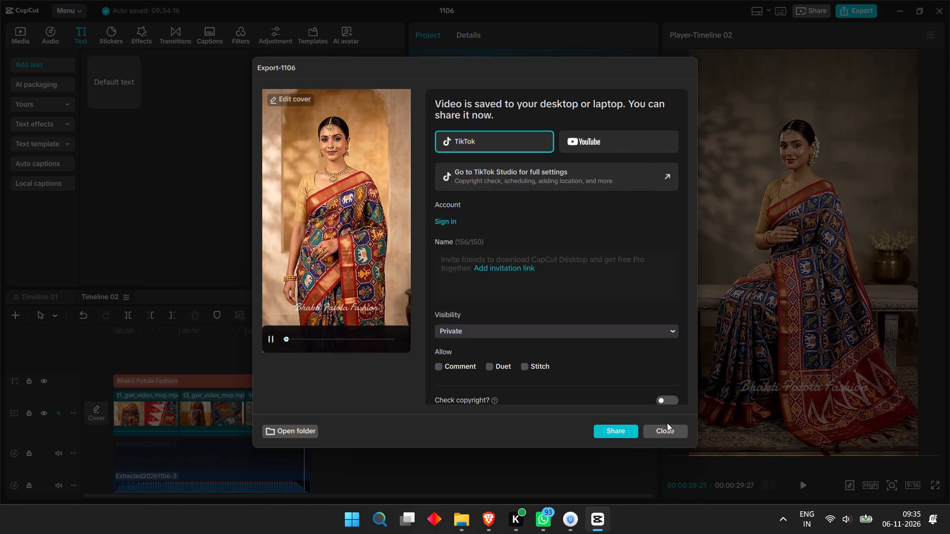
click(668, 431)
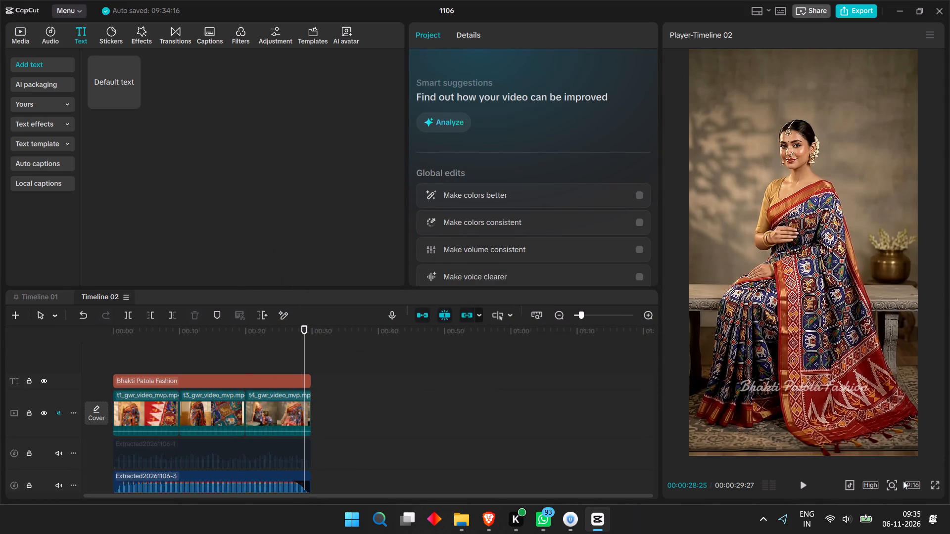
Switch to Timeline 01, start its export and name the output video "Bhakti Patola Fashion 1".
click(43, 289)
click(43, 295)
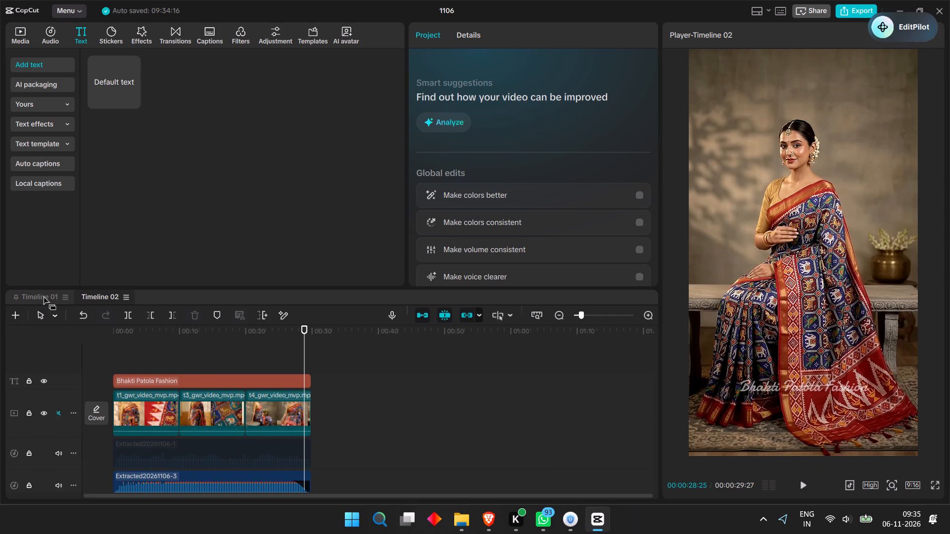
click(854, 7)
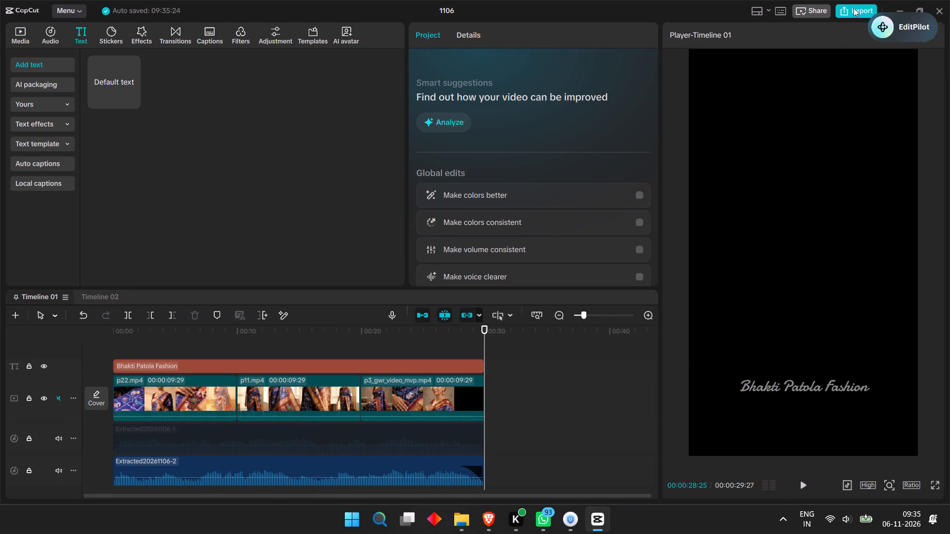
drag(568, 104, 517, 106)
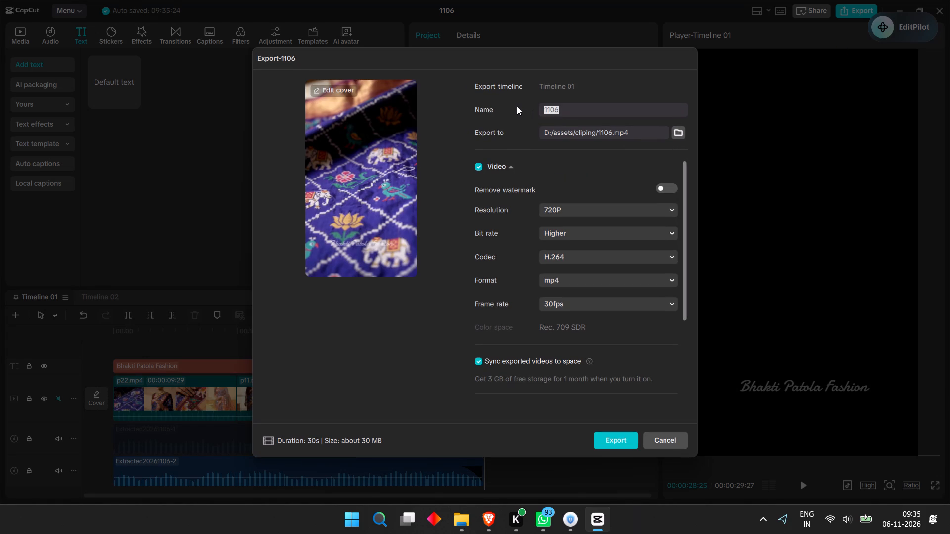
key(ctrl+v)
key(space)
key(1)
key(1)
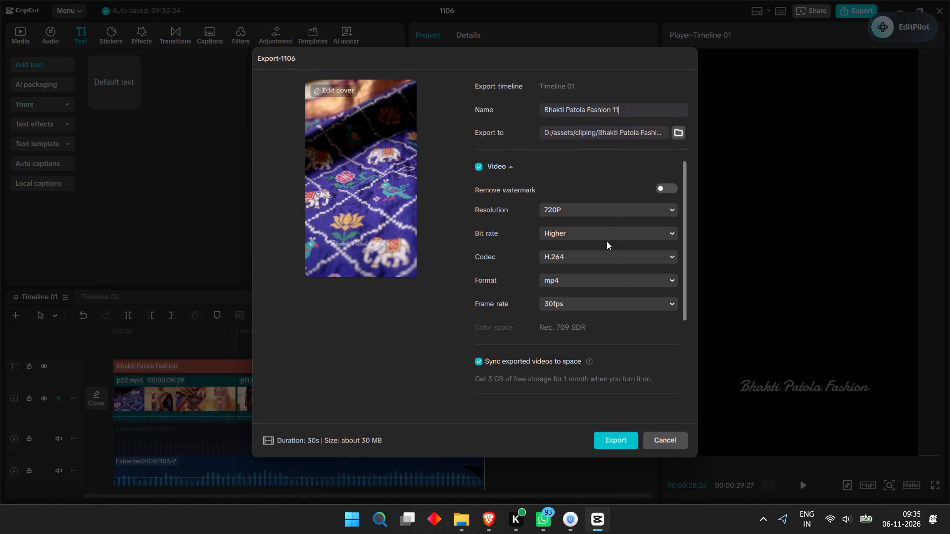
key(BackSpace)
Set the frame rate to 60fps and export the Timeline 01 video, closing the export window when done.
click(552, 304)
scroll(555, 331, down, 5)
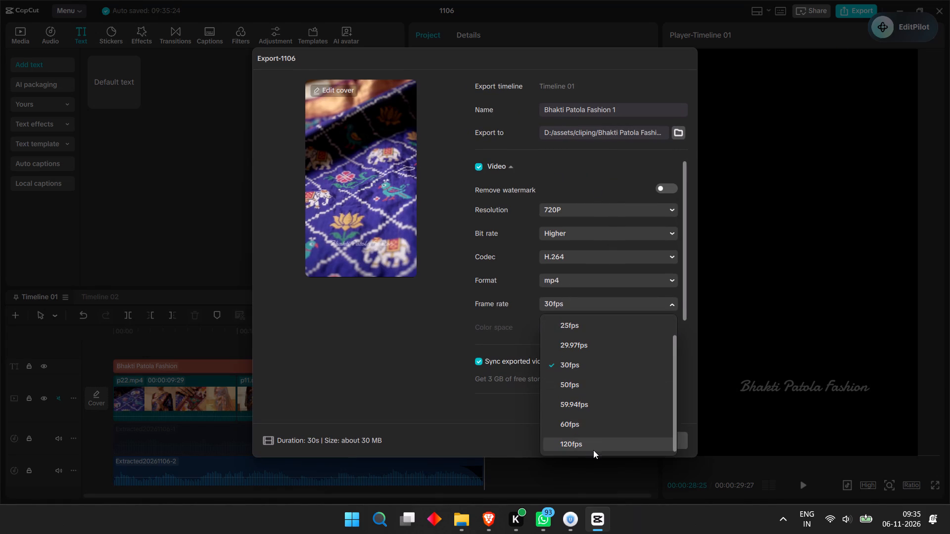
click(588, 428)
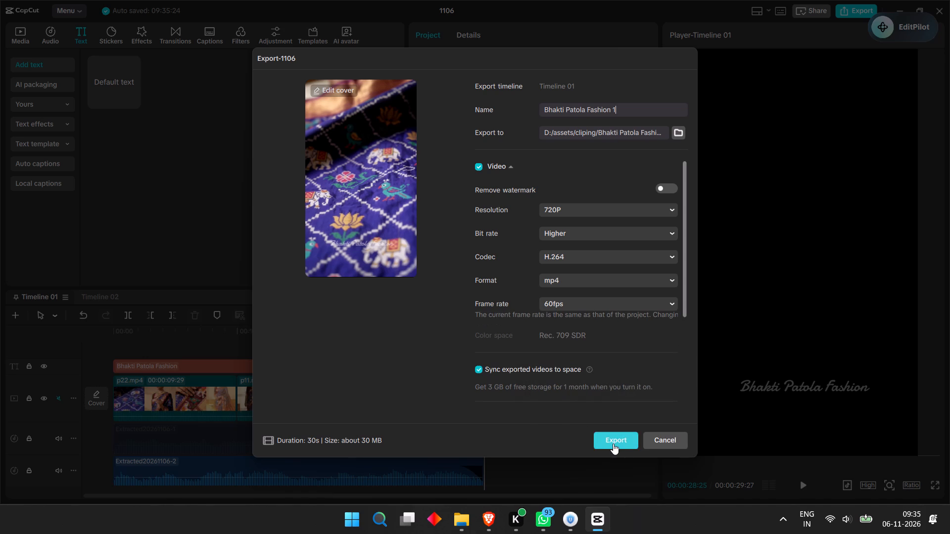
click(613, 442)
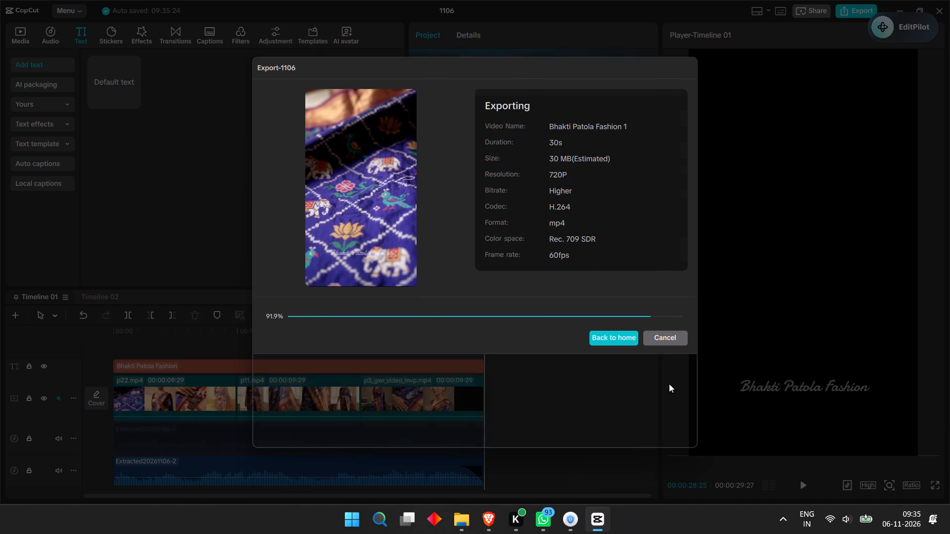
click(668, 428)
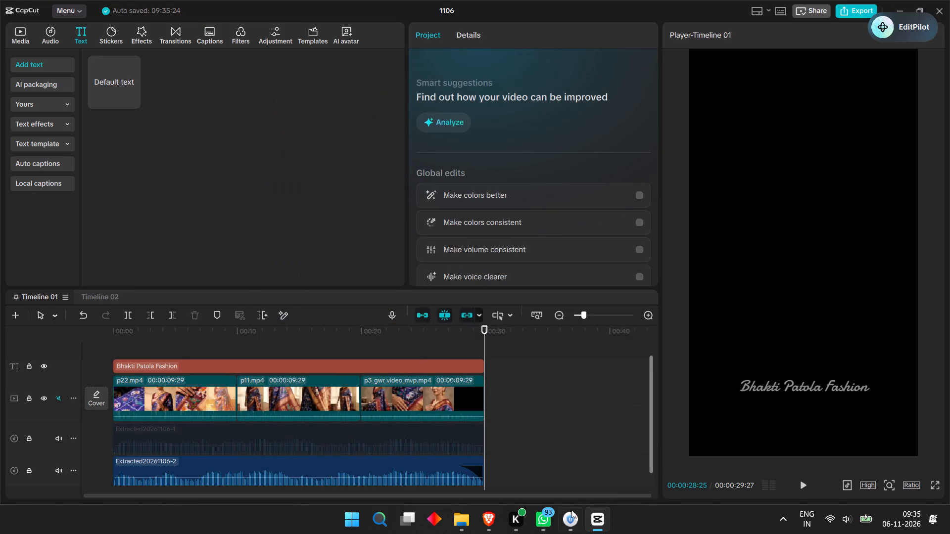
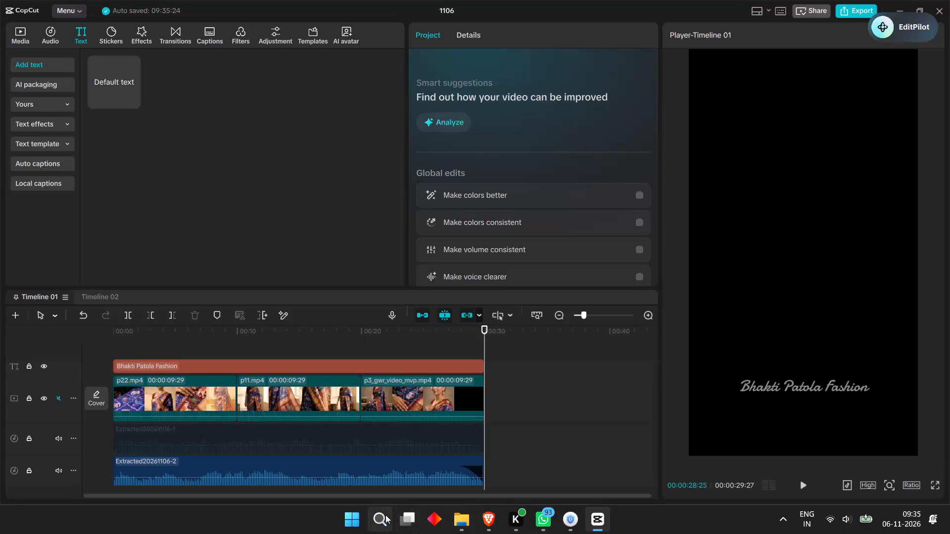
Launch Google Chrome with the owner's personal, non-university profile and open Google Drive.
key(alt+space)
text(chrom)
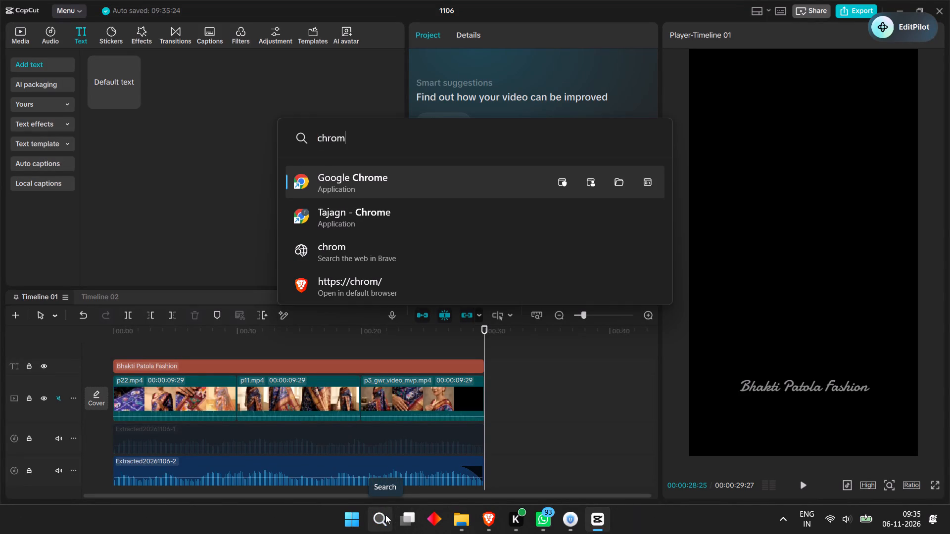
key(Return)
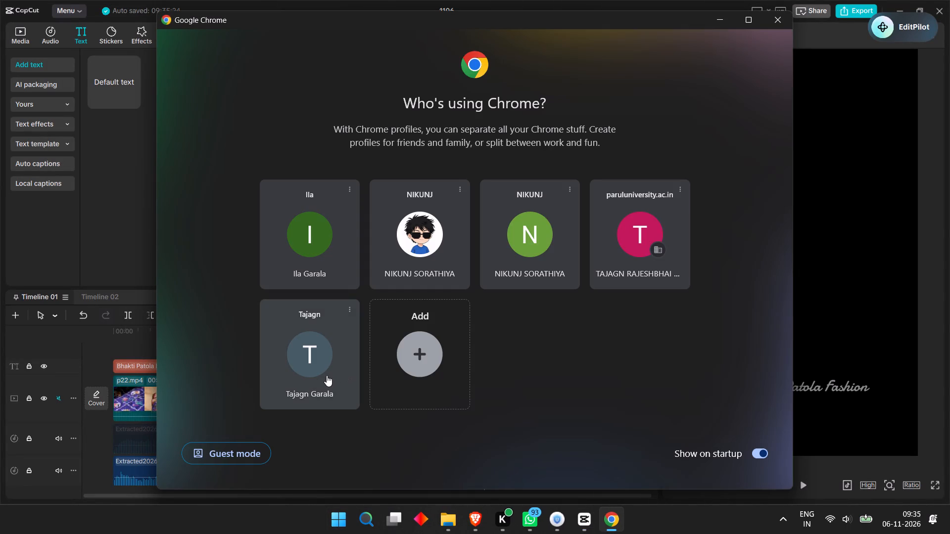
click(327, 375)
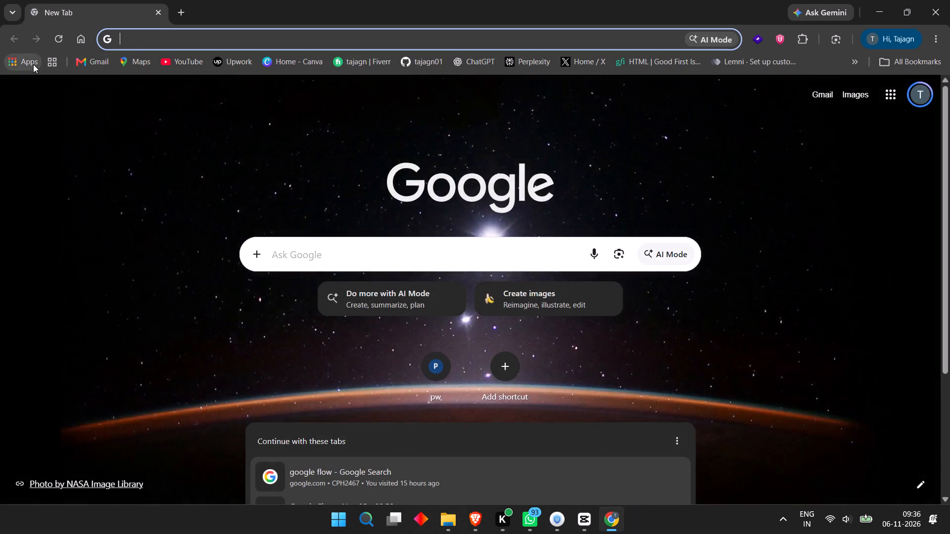
click(33, 64)
click(595, 161)
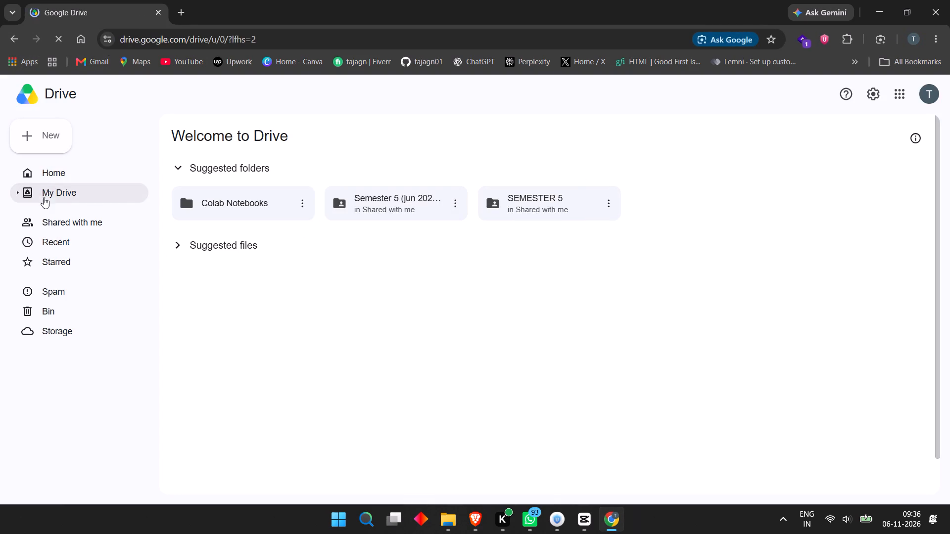
Switch Google Drive to another signed-in account, close the original account's Drive tab, and open My Drive.
click(44, 197)
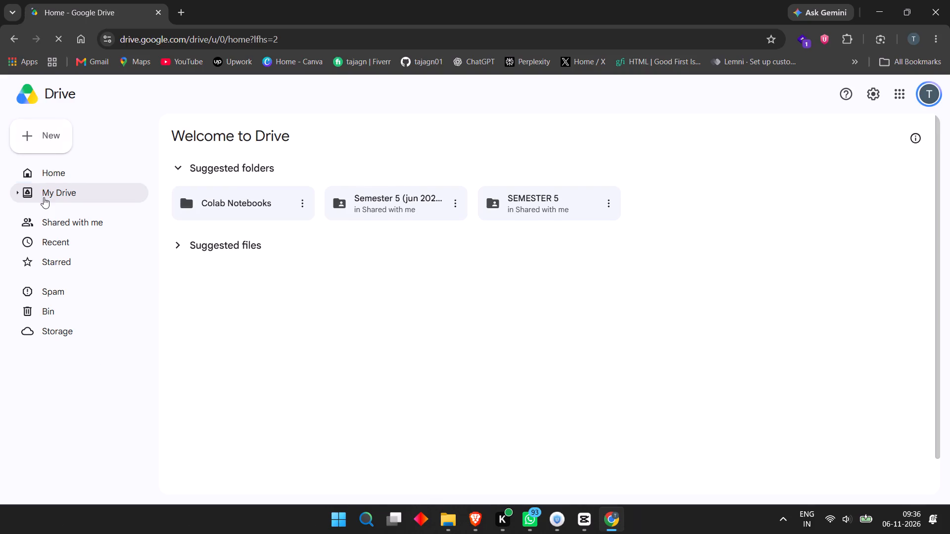
click(932, 105)
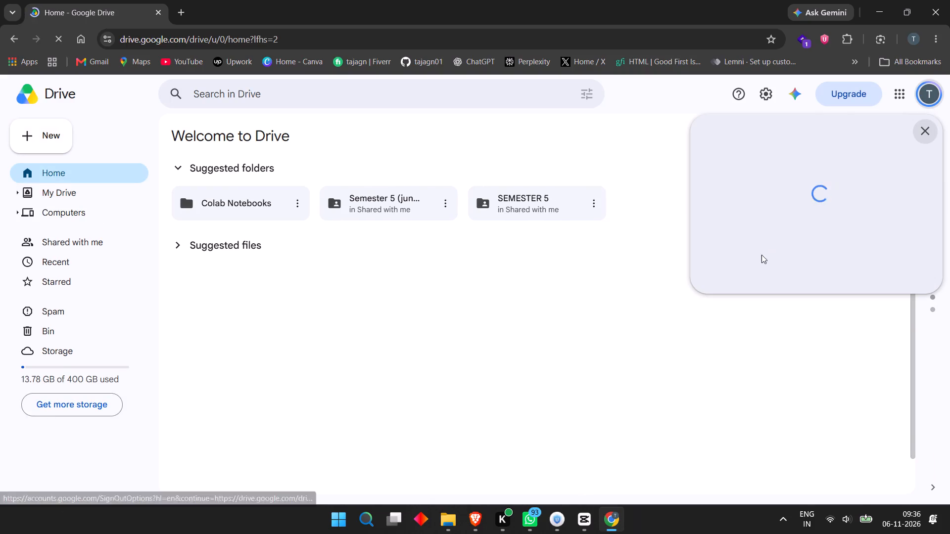
click(750, 262)
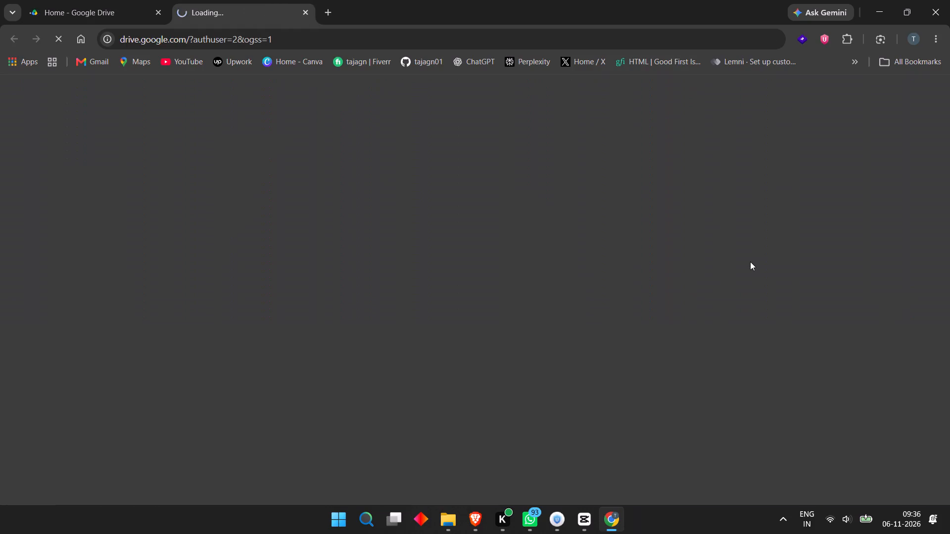
click(156, 14)
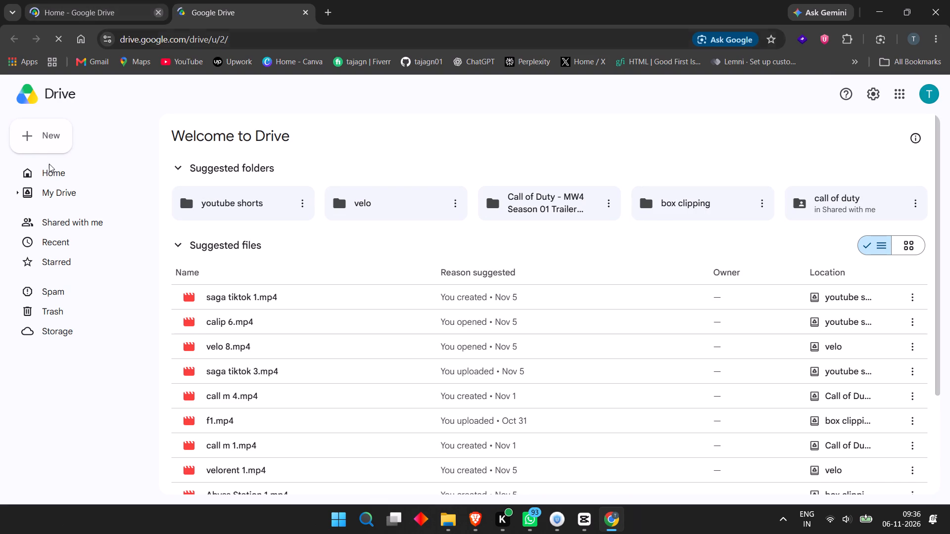
click(28, 201)
click(61, 194)
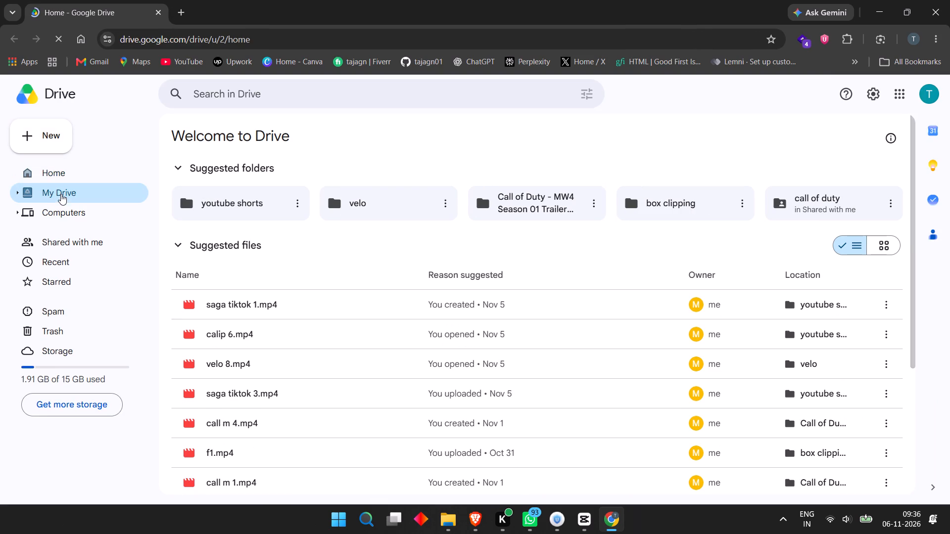
Upload the videos "Bhakti Patola Fashion 1" and "Bhakti Patola Fashion 2" from the cliping folder to My Drive.
scroll(318, 290, down, 5)
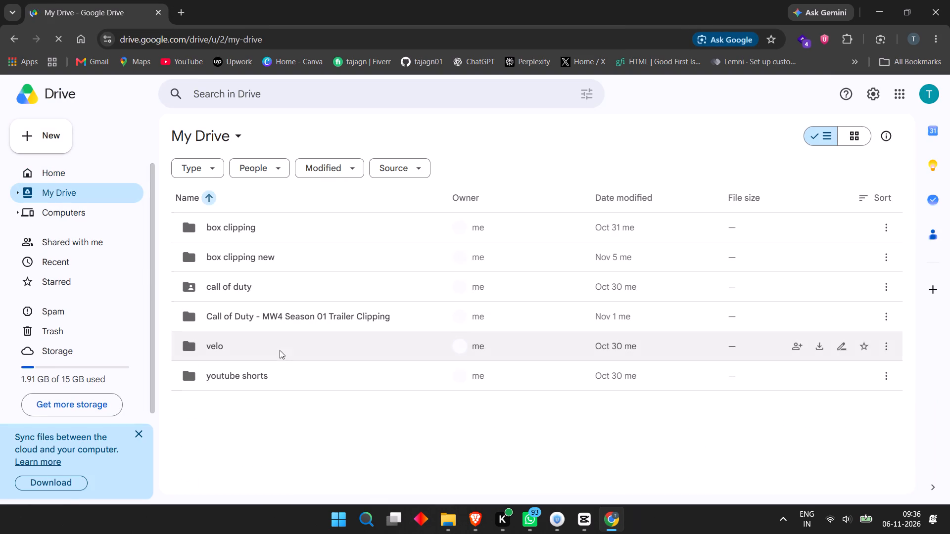
right_click(409, 436)
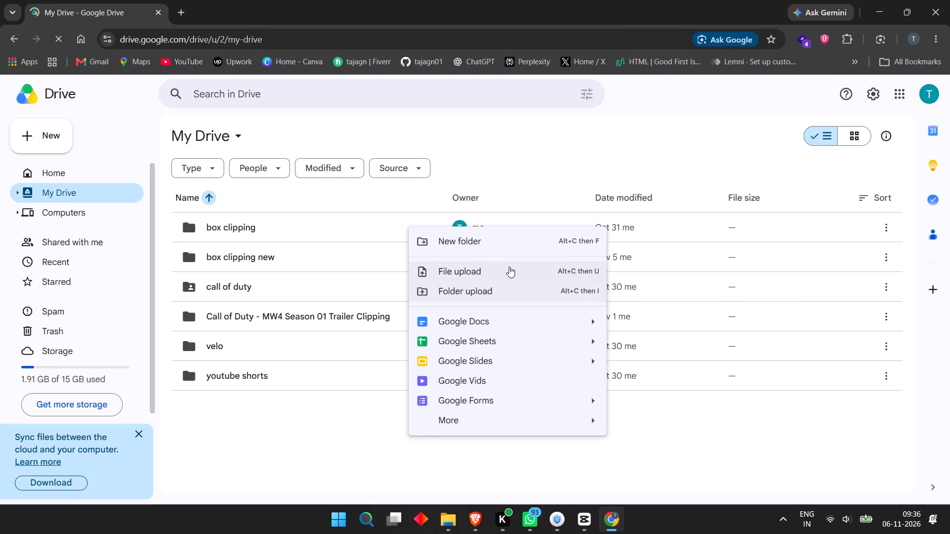
click(509, 267)
click(161, 129)
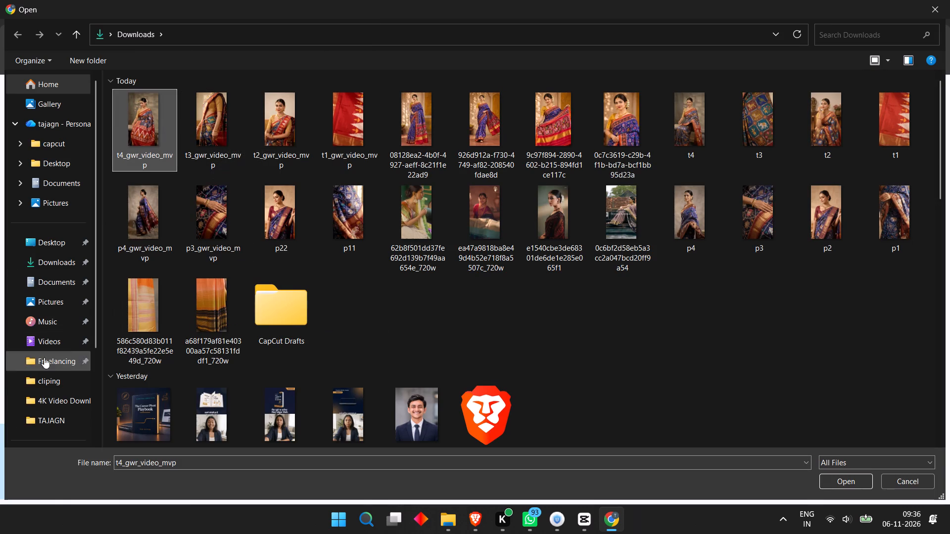
click(51, 378)
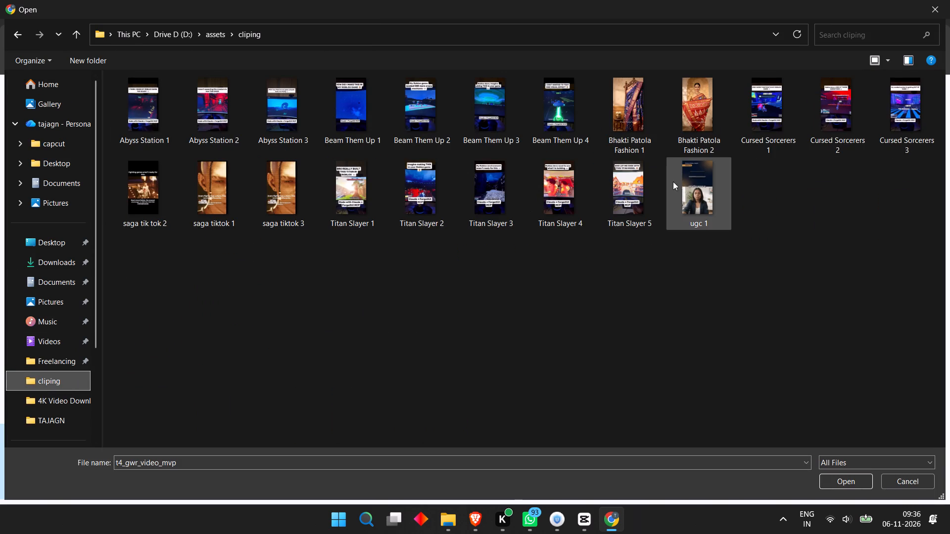
click(627, 129)
click(695, 119)
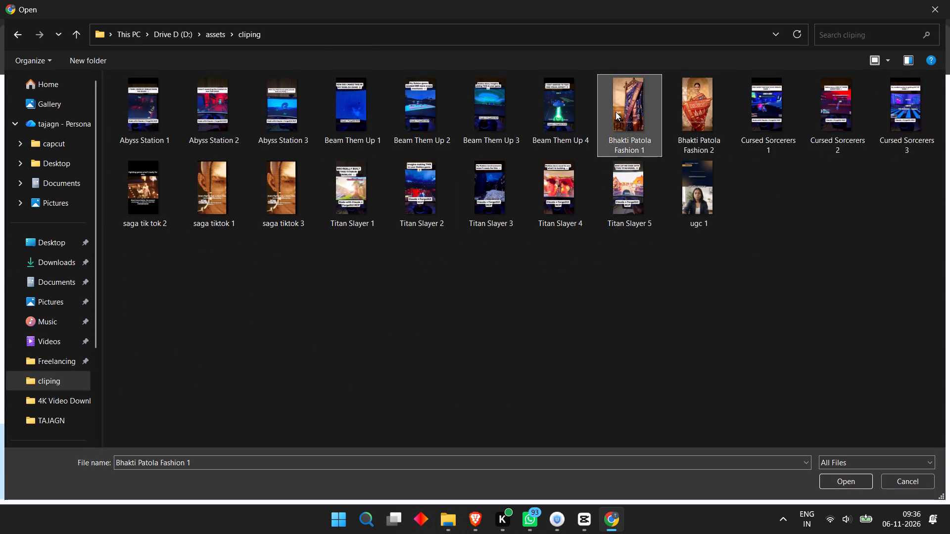
click(616, 112)
shift+click(684, 107)
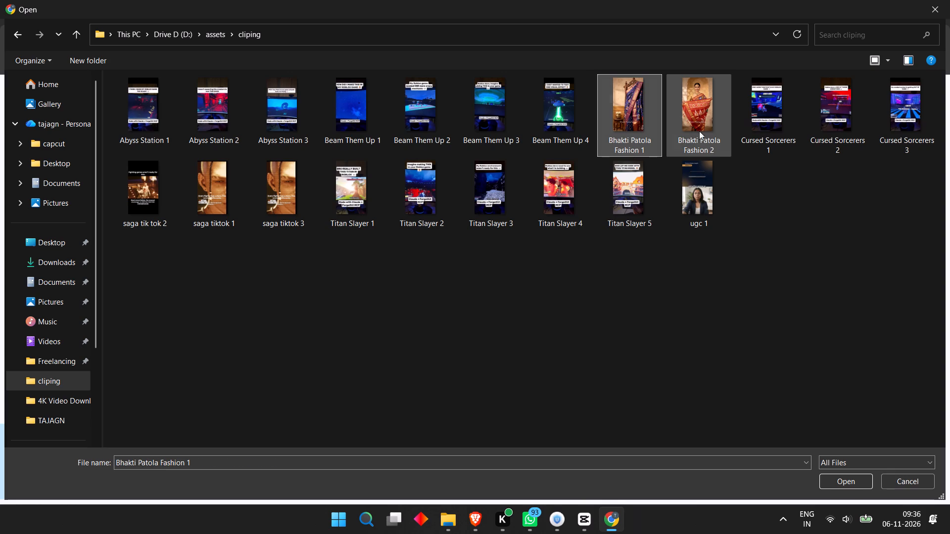
click(843, 485)
scroll(756, 450, down, 1)
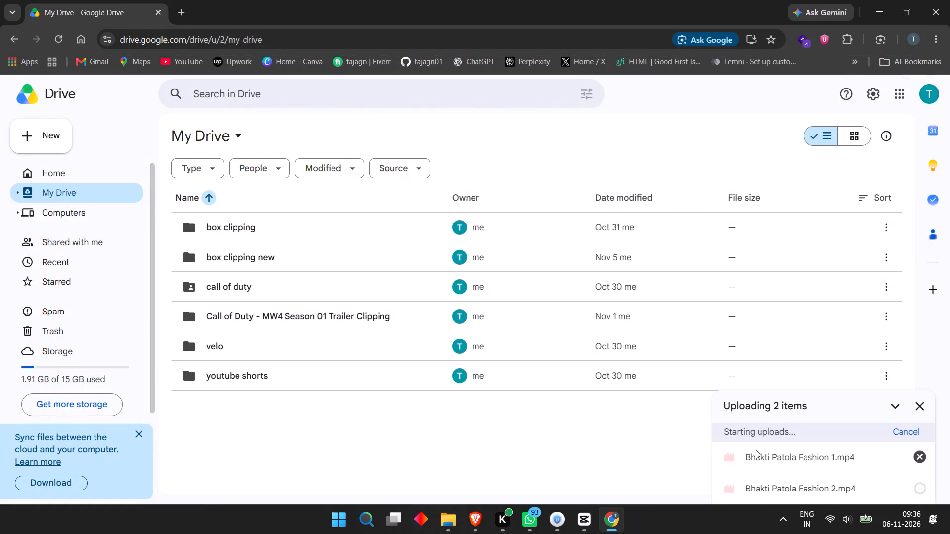